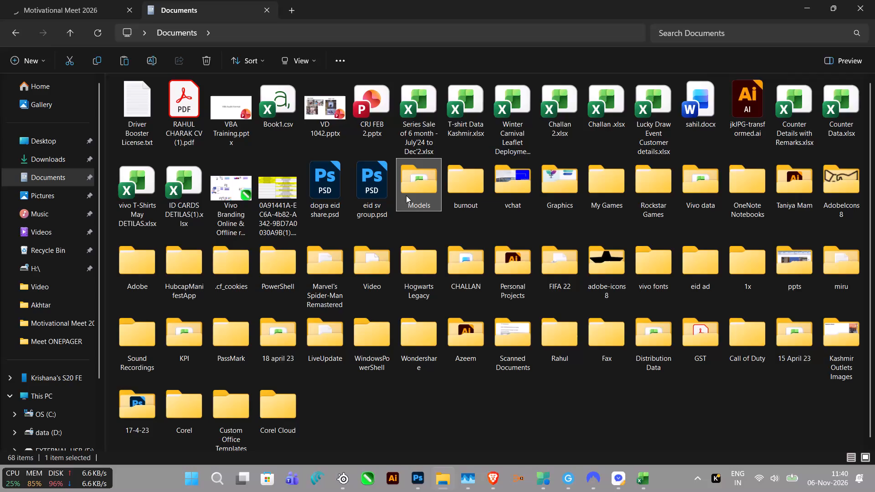
Open the VBA Meet folder inside Documents > Graphics > OCT.
type("gra")
key("Return")
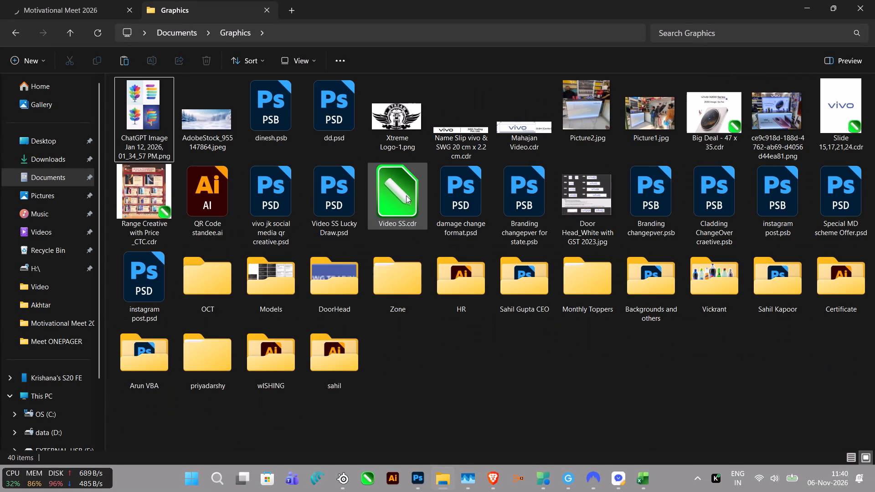
key("Down")
key("Down")
key("Right")
key("Return")
key("Right")
key("Right")
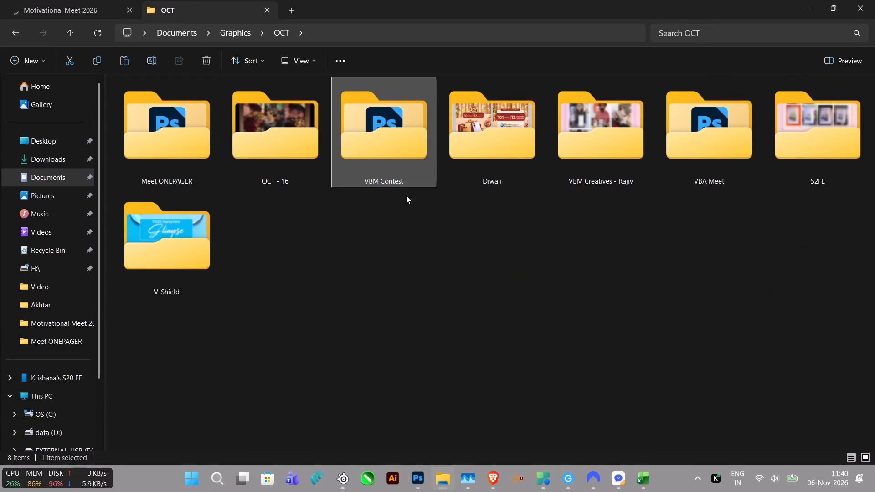
key("Right")
key("Right")
key("Right")
key("Return")
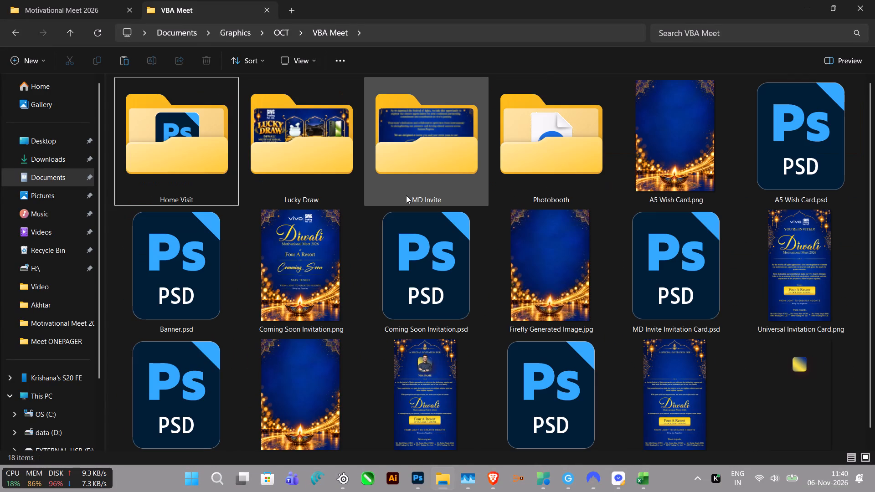
Open Diwali Summary longpager-2.psd from the Home Visit folder in Photoshop.
key("Right")
key("Left")
key("Return")
key("Right")
key("Right")
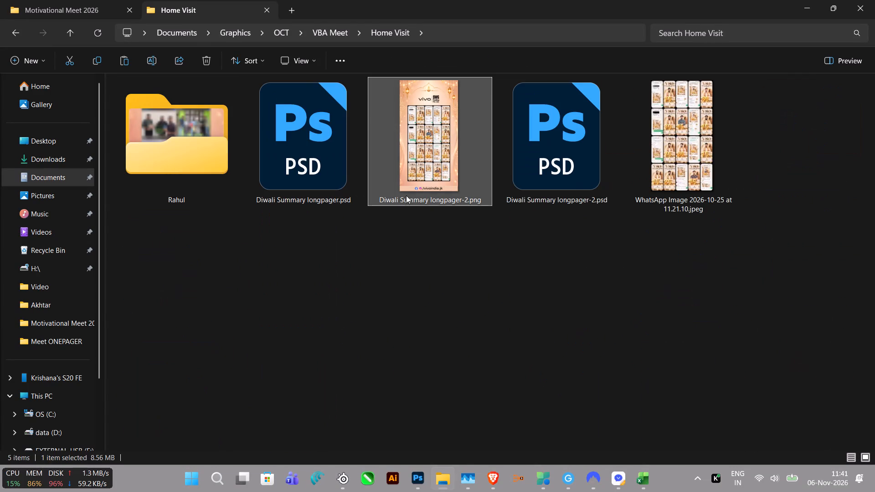
key("Right")
key("Return")
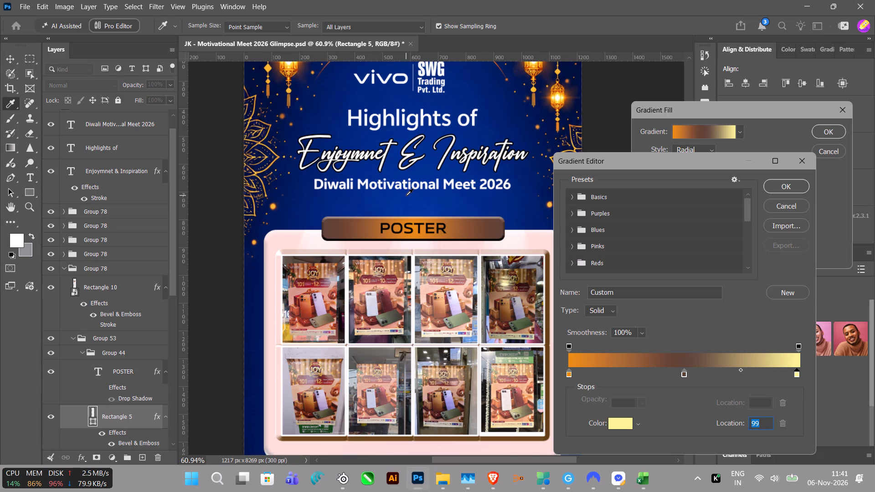
Discard the pending gradient fill edit on the rectangle behind the POSTER heading.
left_click(803, 161)
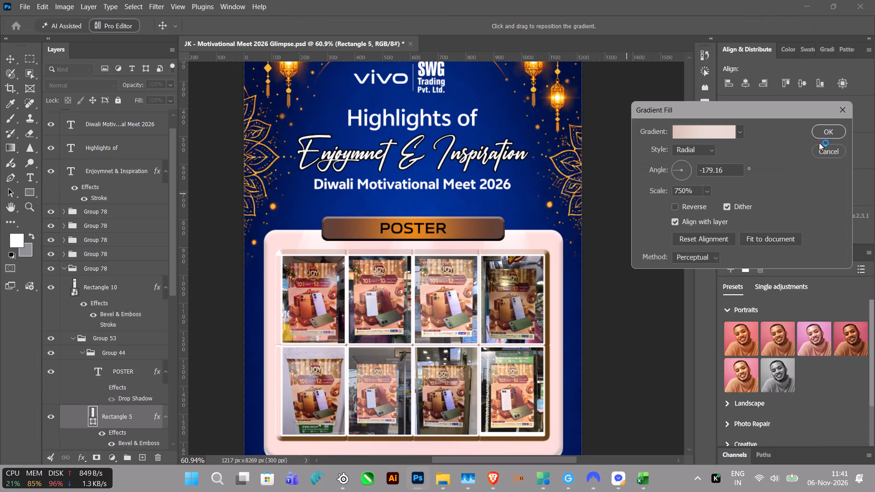
left_click(841, 109)
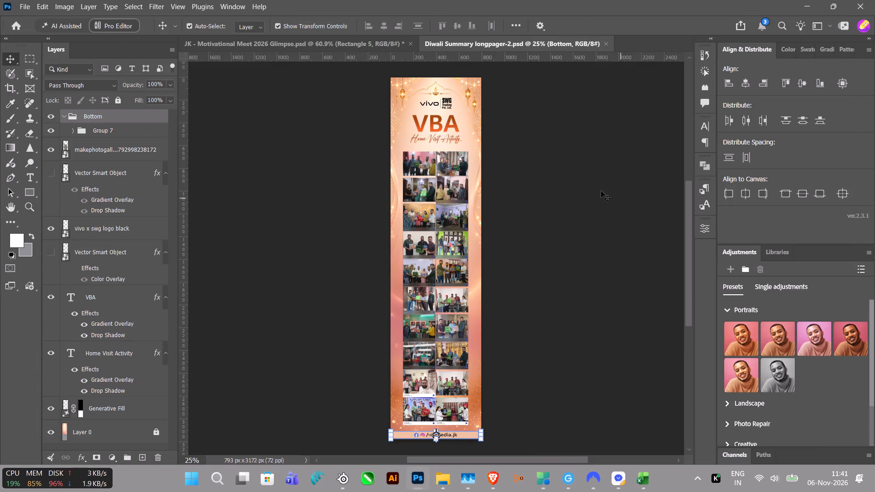
Examine the header design of Diwali Summary longpager-2.psd, including its logos and VBA Home Visit Activity title.
left_click(595, 190)
scroll(364, 73, "up", 20, "alt")
scroll(364, 73, "up", 7, "alt")
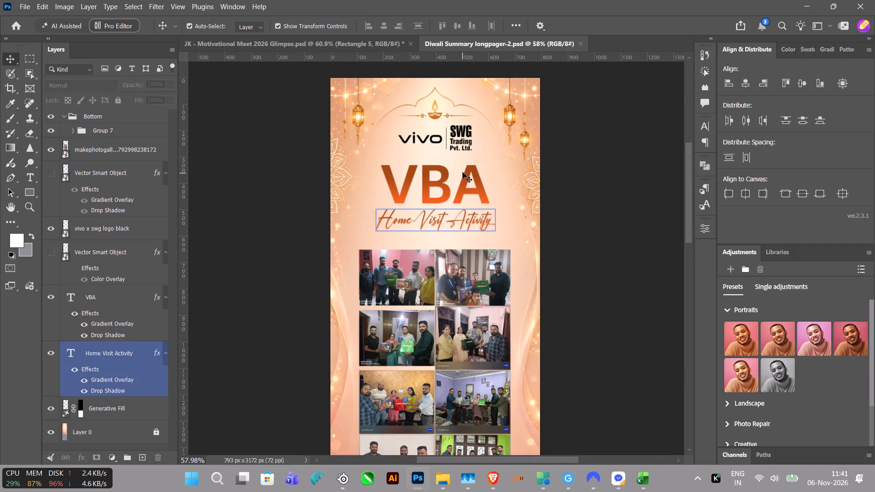
scroll(463, 172, "up", 5, "alt")
scroll(532, 149, "up", 5, "alt")
scroll(450, 223, "up", 5)
scroll(450, 217, "up", 1, "ctrl")
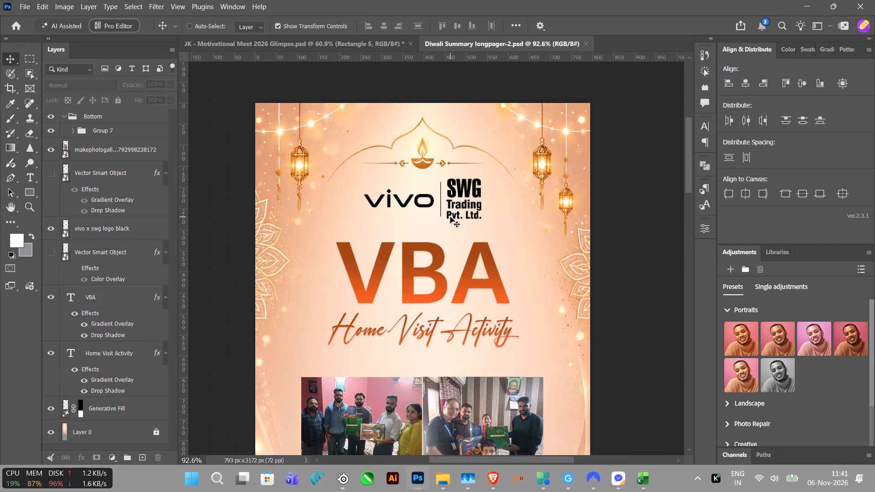
scroll(452, 216, "up", 1, "ctrl")
Return to the JK - Motivational Meet 2026 Glimpse document and examine its header and POSTER section.
left_click(346, 41)
scroll(385, 153, "down", 14, "alt")
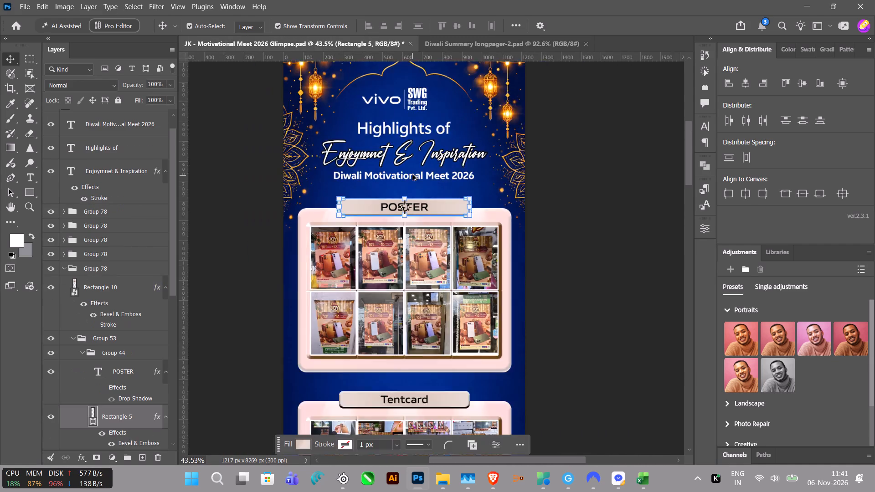
scroll(412, 174, "down", 3, "alt")
left_click(519, 214)
scroll(405, 154, "up", 12, "alt")
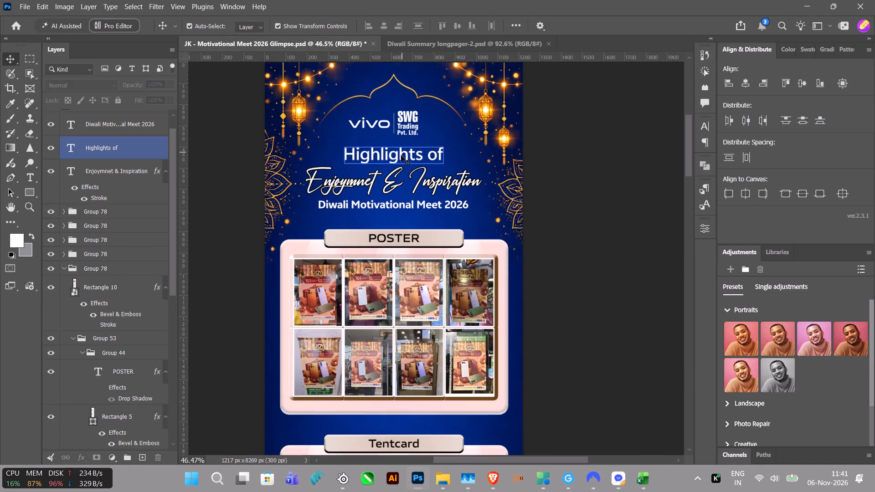
scroll(401, 164, "up", 9, "ctrl")
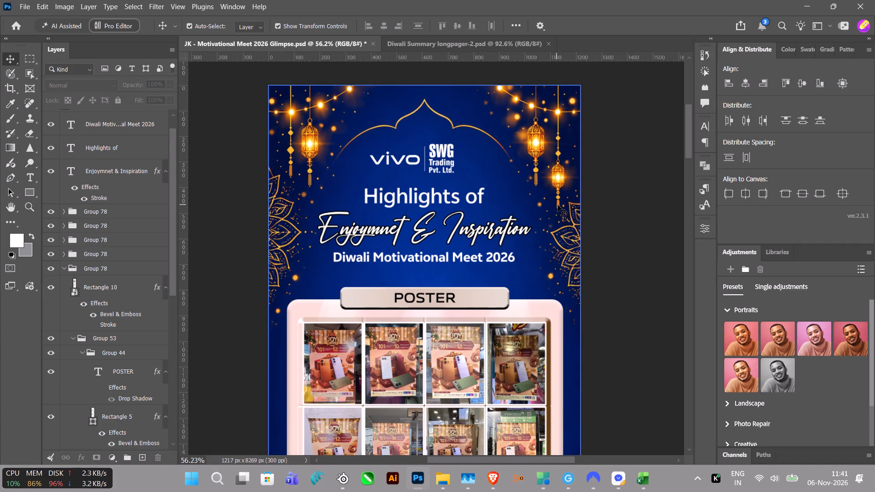
scroll(596, 365, "down", 4)
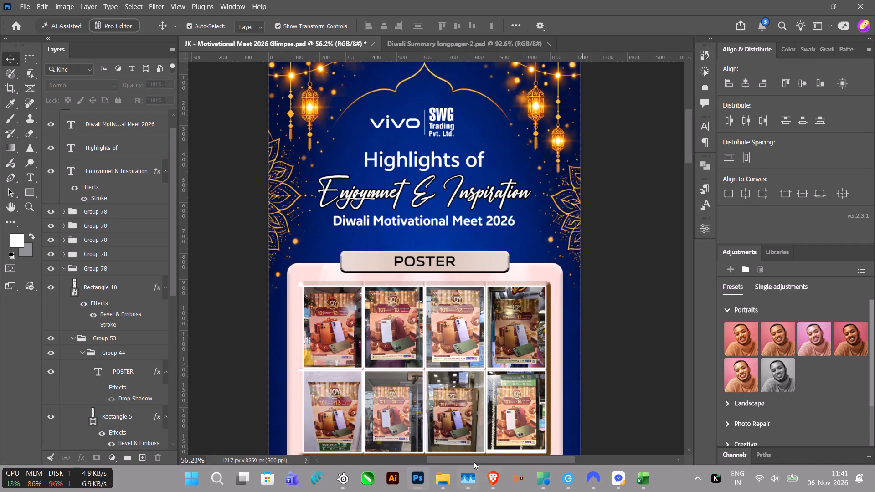
In File Explorer, copy the Section-Wise folder from the external drive's Motivational Meet 2026 folder into OCT > Meet ONEPAGER.
left_click(448, 441)
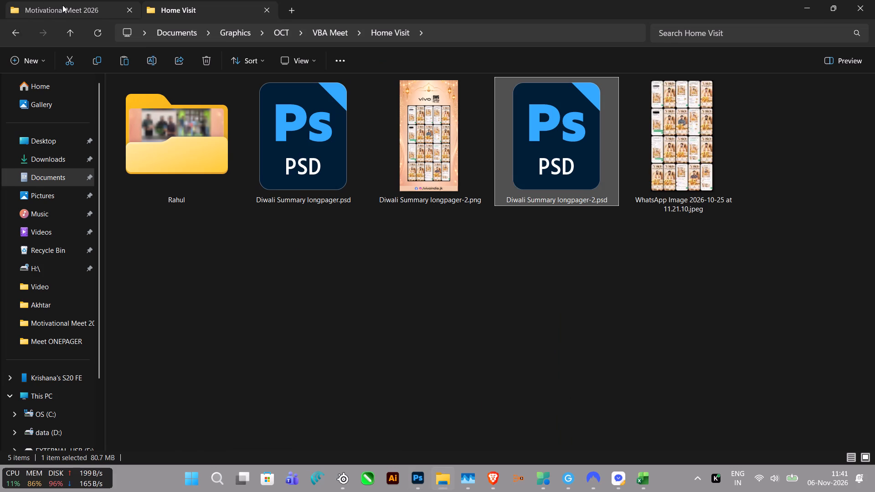
left_click(62, 5)
key("ctrl+c")
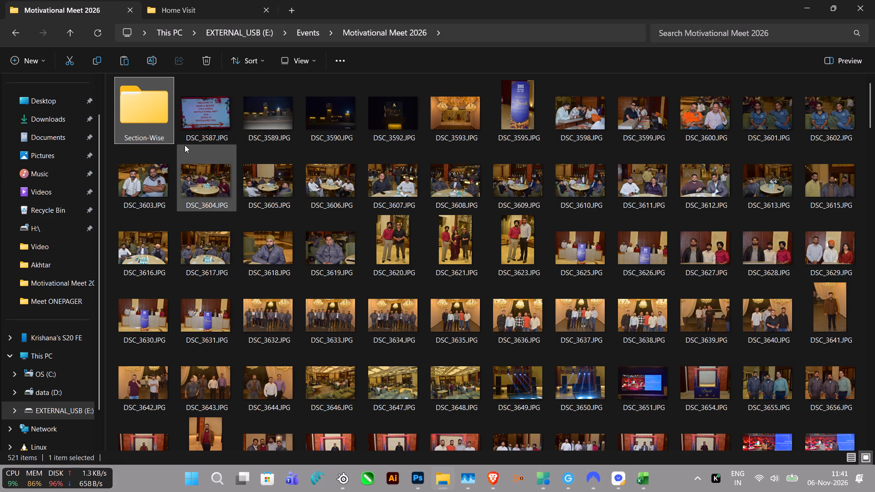
left_click(211, 13)
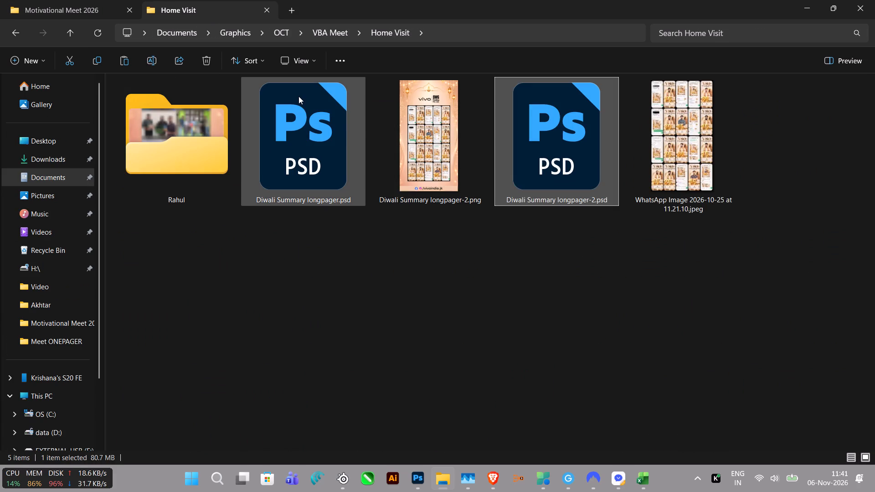
left_click(337, 31)
left_click(282, 33)
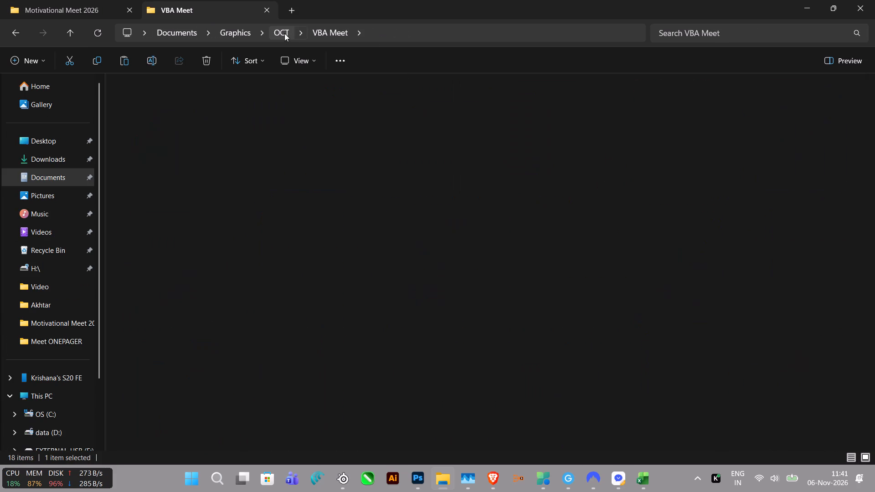
double_click(161, 167)
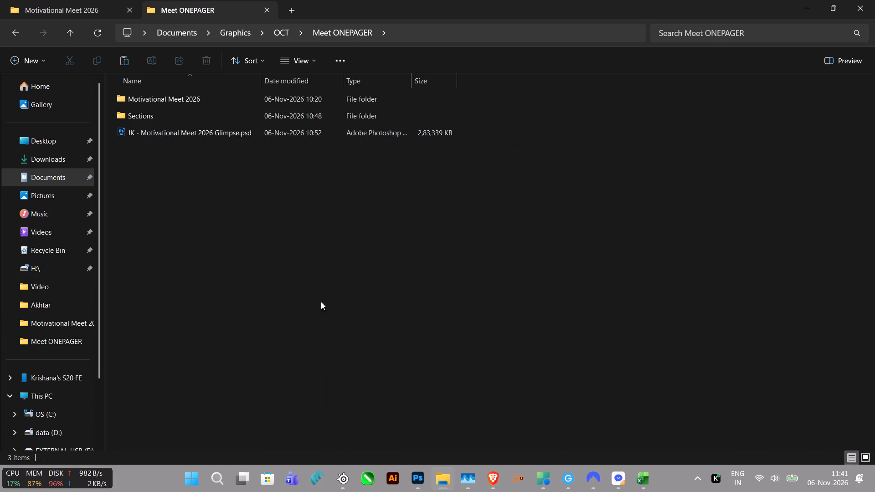
left_click(160, 120)
double_click(160, 120)
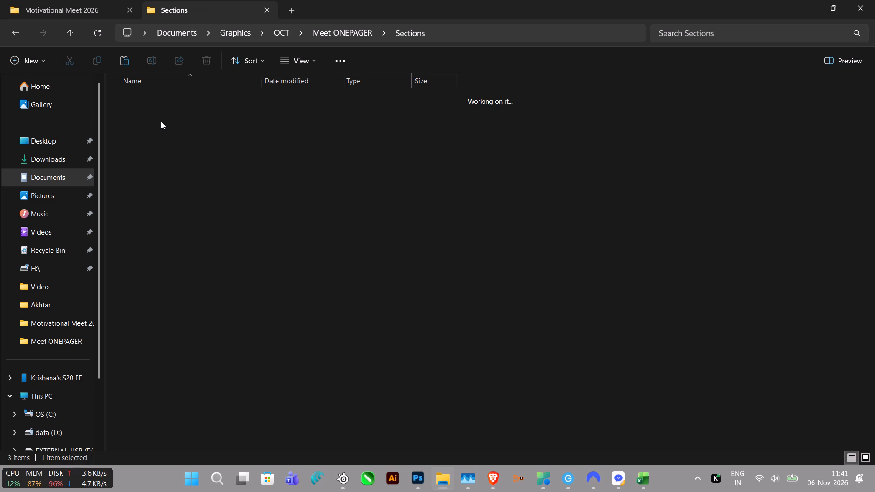
left_click(209, 153)
key("ctrl+v")
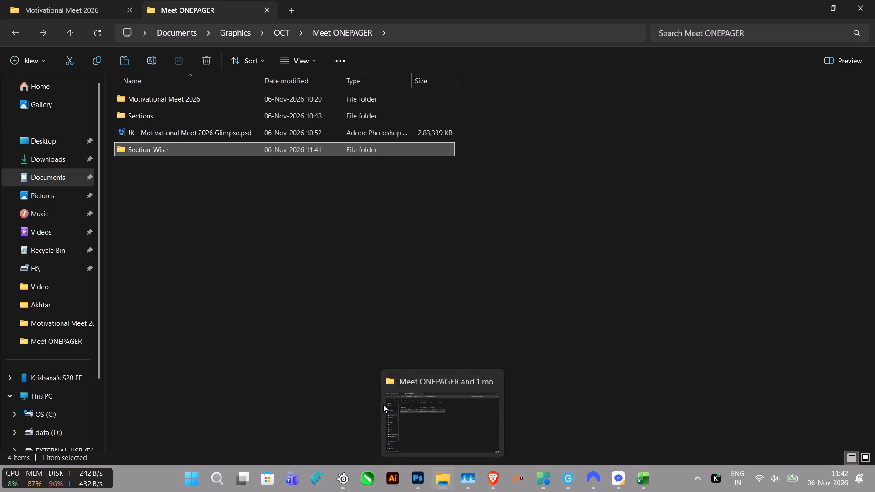
Open the copied Section-Wise folder in Meet ONEPAGER and enlarge its folder icons.
double_click(177, 147)
scroll(225, 272, "up", 15, "ctrl")
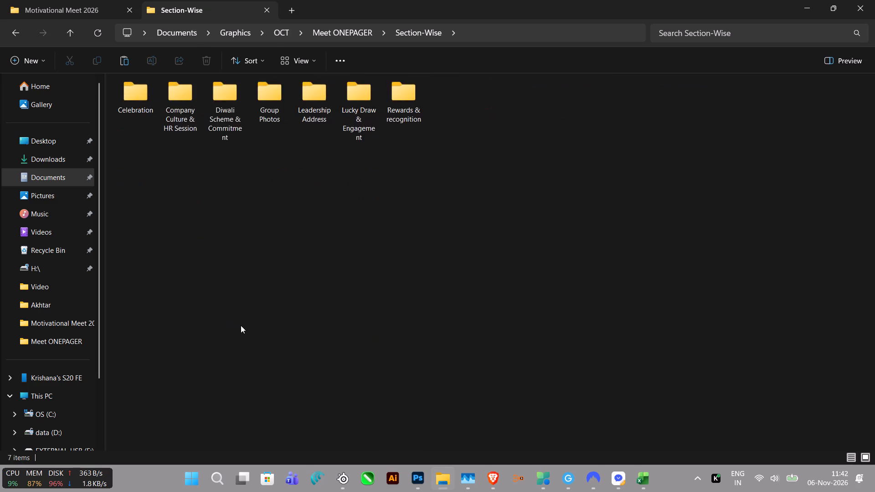
scroll(241, 325, "up", 20, "ctrl")
scroll(241, 325, "up", 7, "ctrl")
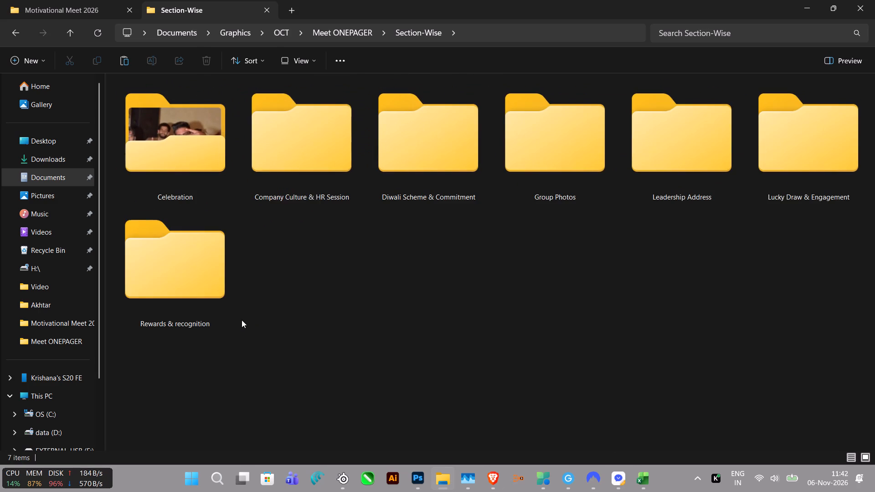
Copy all section folders from the external drive's Section-Wise folder into the Section-Wise folder in Meet ONEPAGER.
left_click(69, 5)
double_click(143, 119)
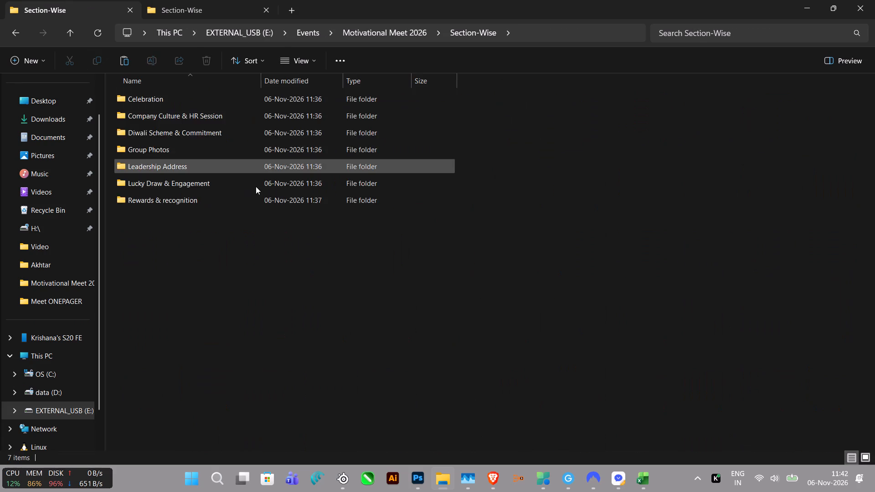
key("ctrl+a")
key("ctrl+c")
left_click(182, 5)
left_click(444, 375)
key("ctrl+v")
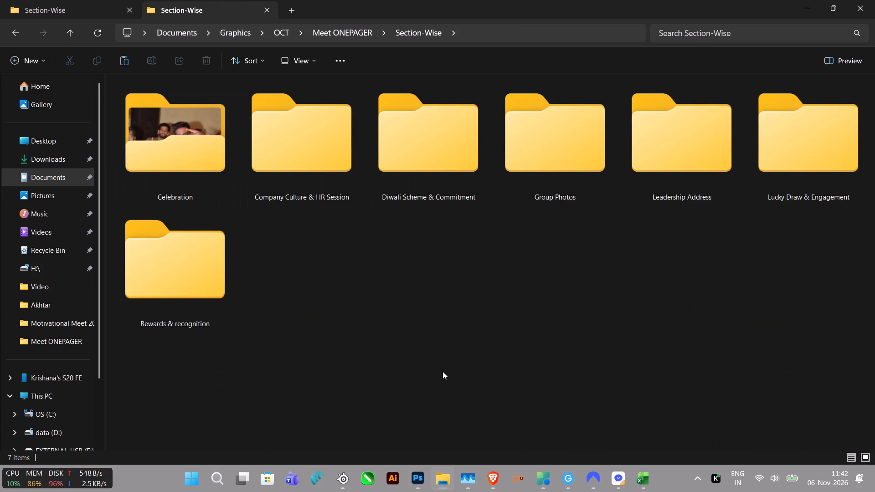
Replace the files with the same names in the destination Section-Wise folder with the copied ones.
left_click(374, 177)
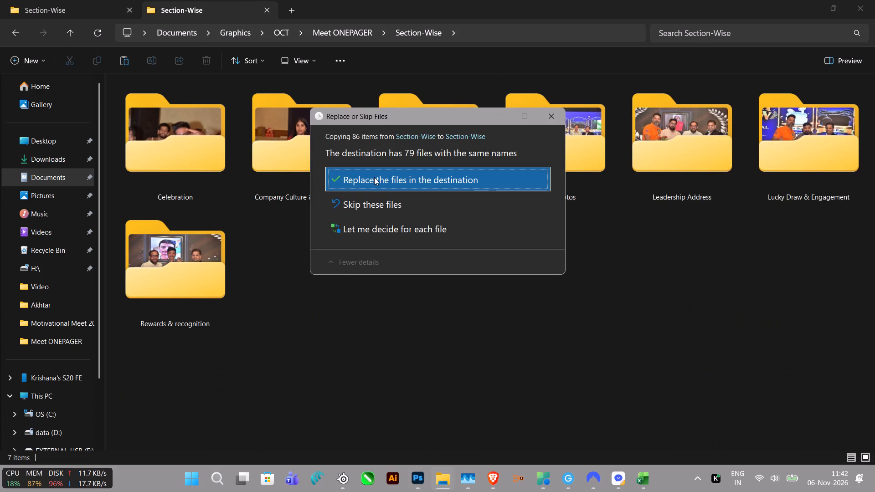
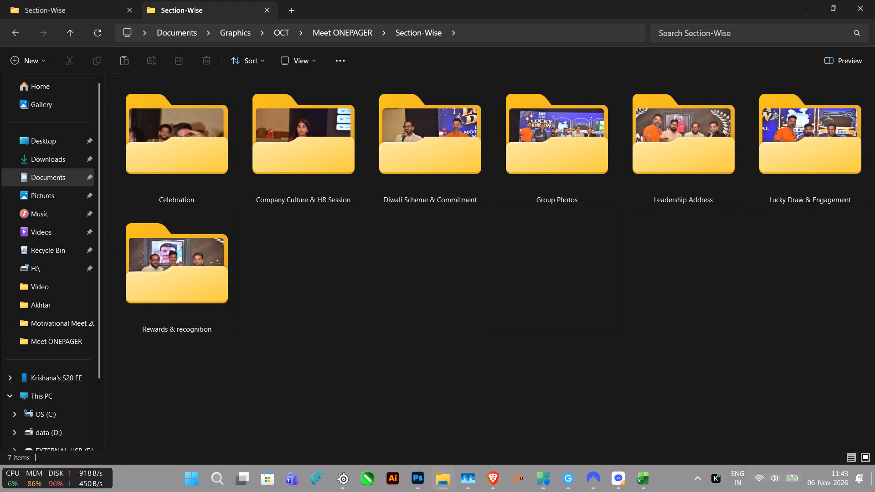
Open the notification center and dismiss the WhatsApp notifications received via Phone Link.
left_click(857, 487)
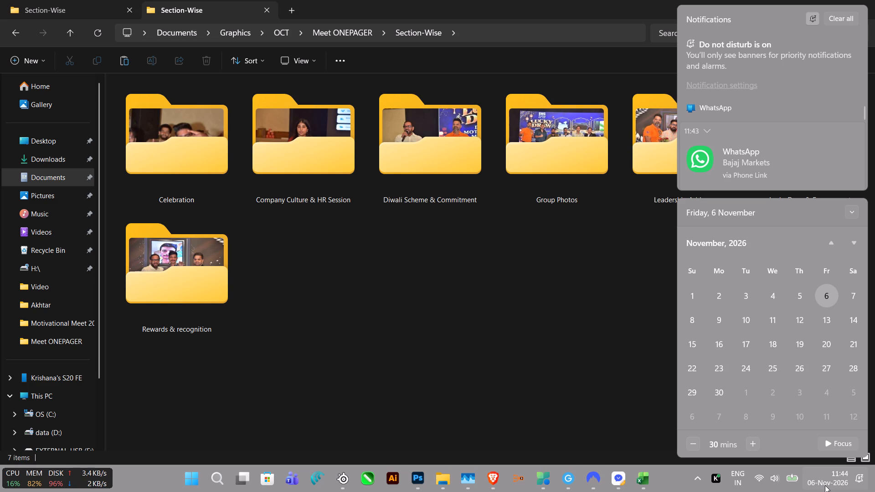
left_click(851, 109)
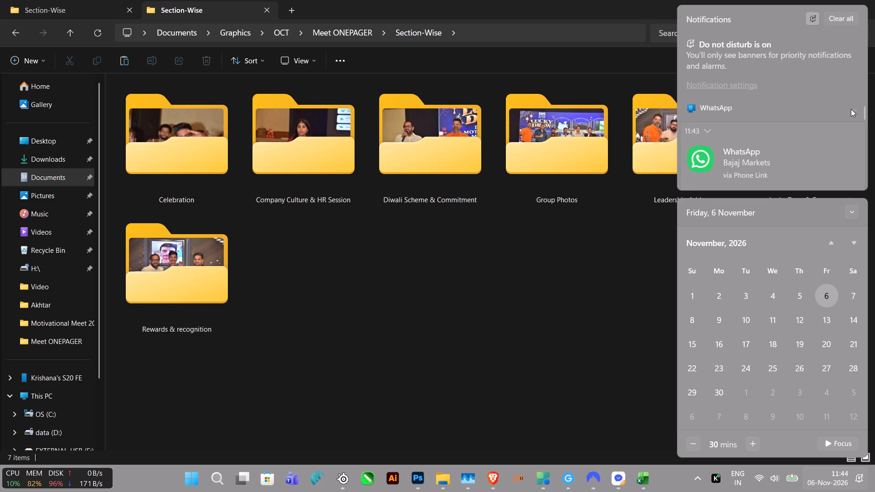
left_click(853, 110)
left_click(853, 109)
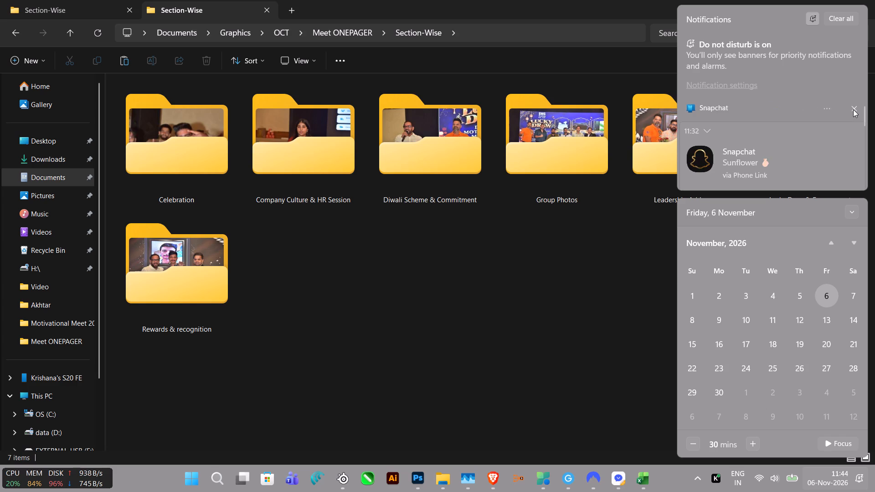
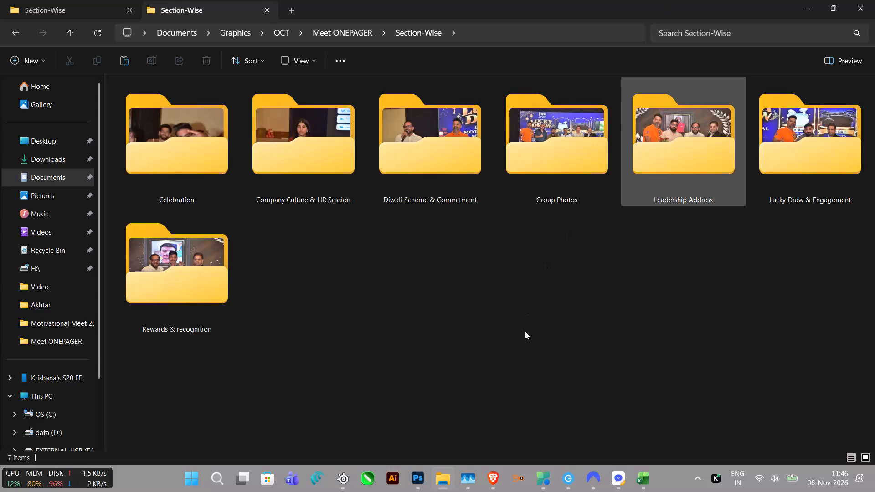
In the Motivational Meet 2026 Glimpse document, recolour the POSTER banner gradient's first stop with golden yellow sampled from the hanging lantern.
key("alt+Tab")
left_click(428, 207, "alt")
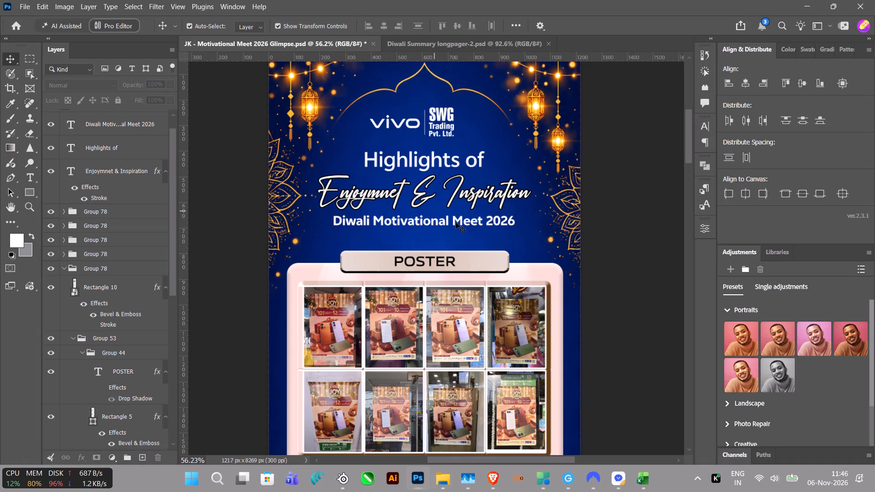
left_click(596, 284)
scroll(592, 287, "down", 2)
left_click(488, 244)
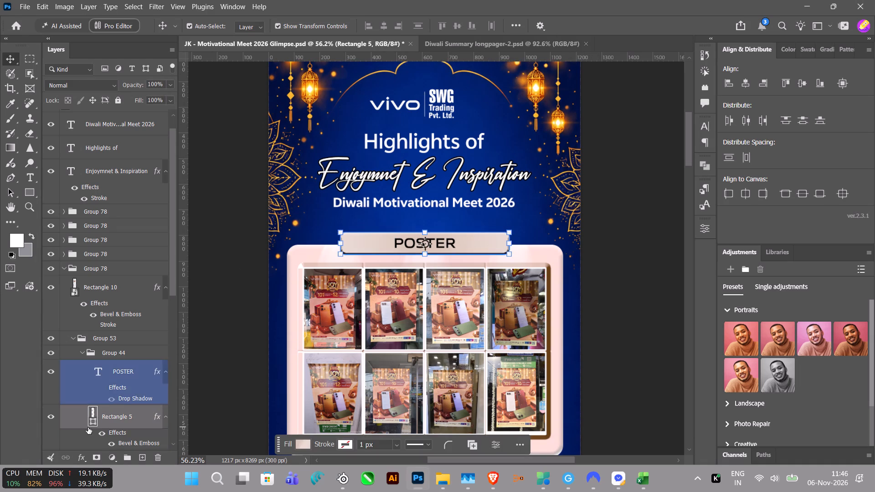
double_click(93, 418)
left_click(709, 130)
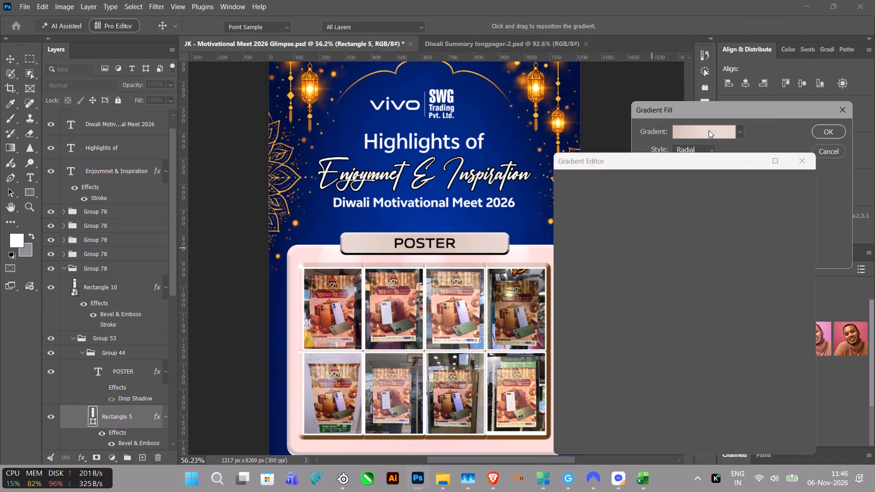
left_click(568, 374)
left_click(493, 0)
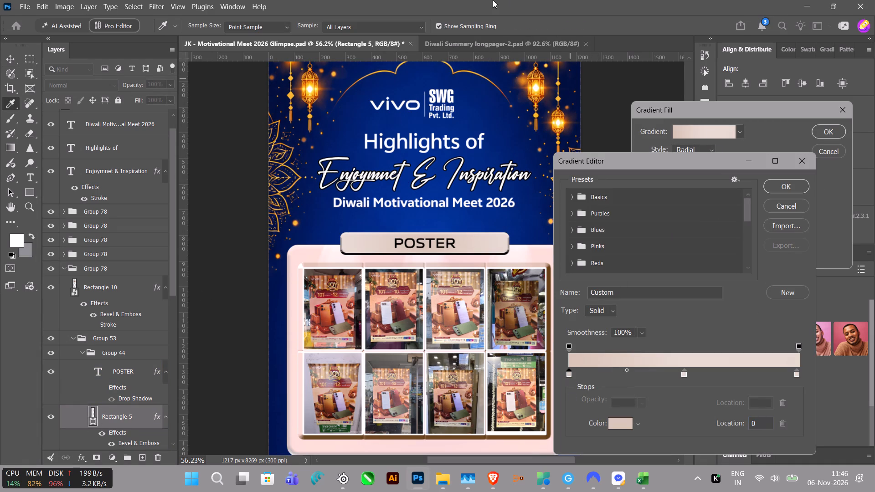
scroll(393, 174, "up", 9)
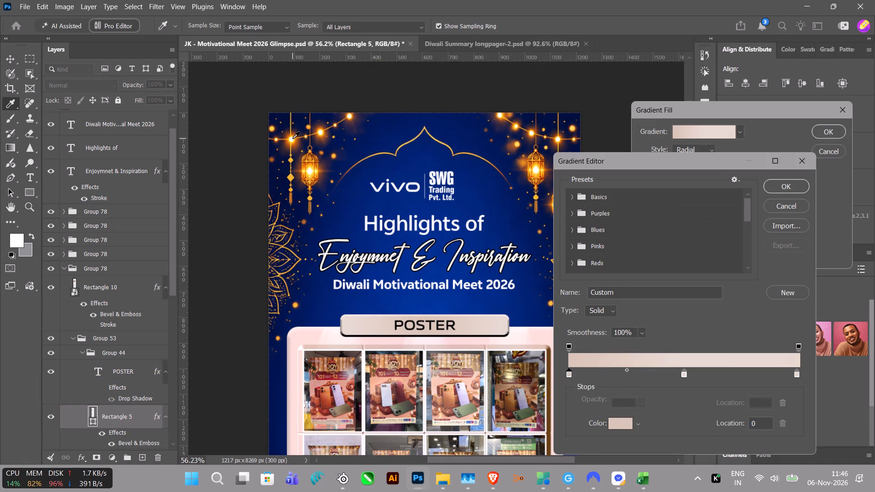
left_click(293, 138)
left_click(321, 126)
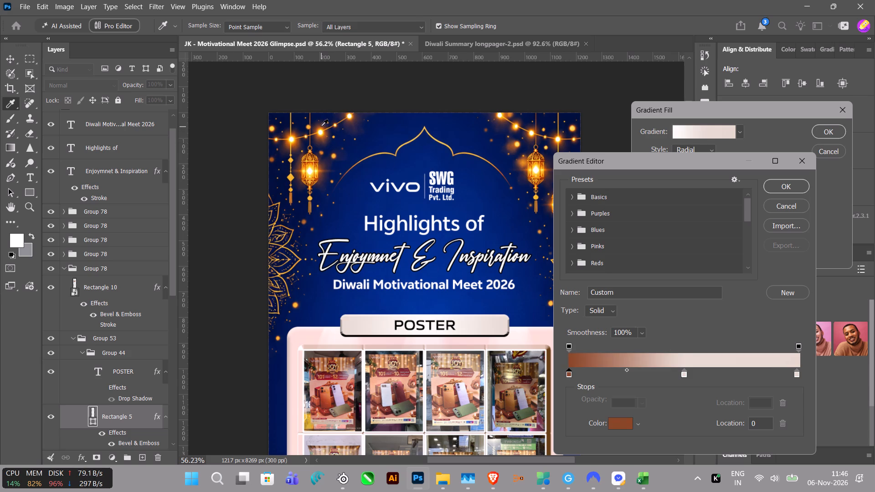
left_click(411, 0)
scroll(350, 131, "up", 12, "alt")
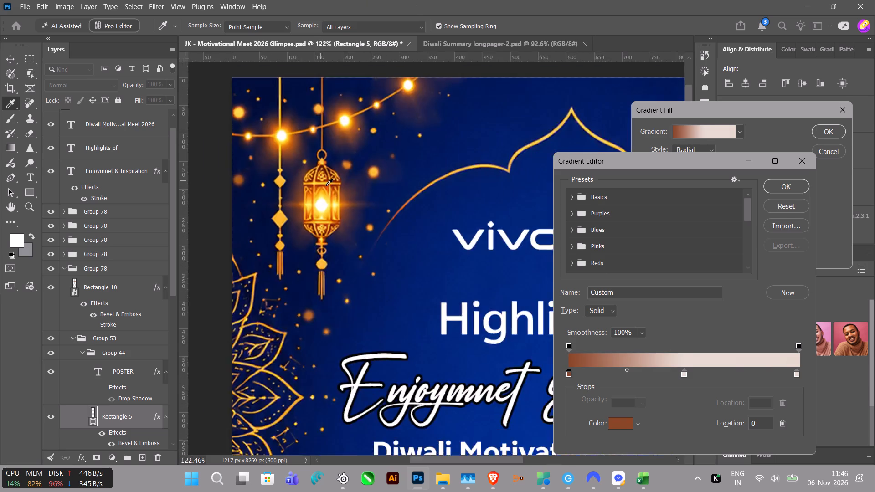
scroll(326, 185, "up", 7, "alt")
left_click(329, 205)
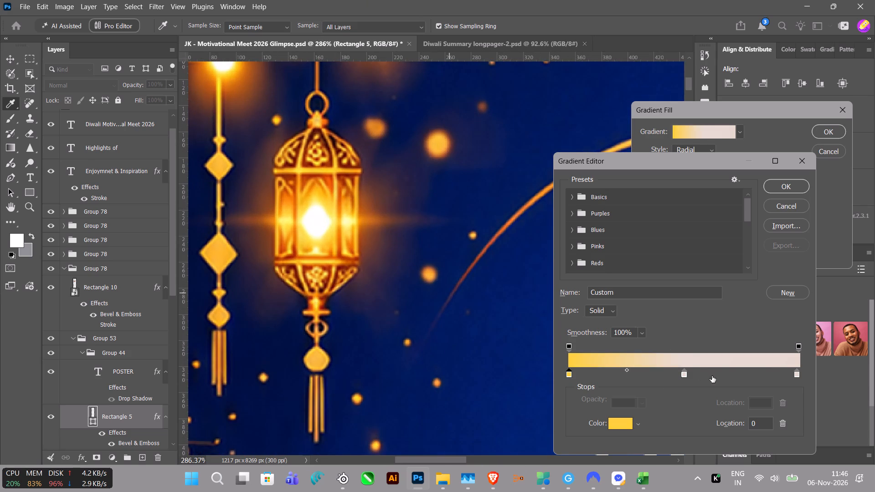
Recolour the POSTER banner gradient's middle stop golden yellow and its end stop orange, sampling both from the lantern, and apply the fill.
left_click(685, 374)
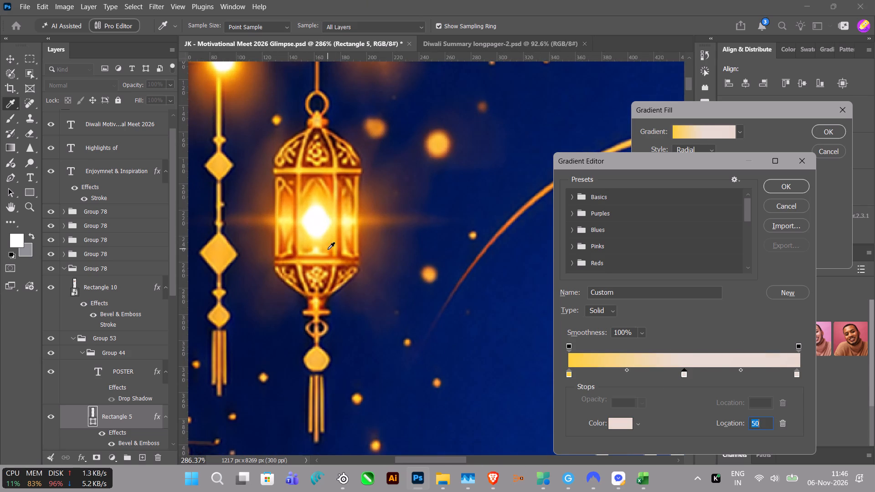
left_click(328, 249)
left_click(328, 241)
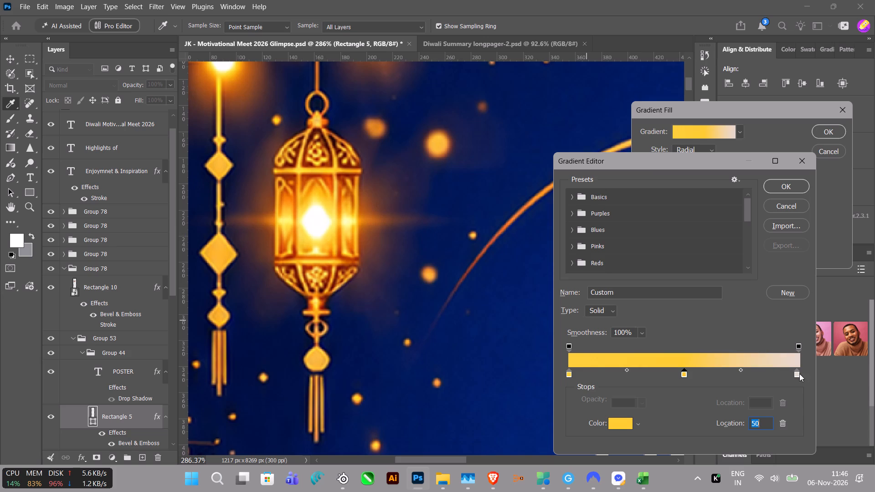
left_click(799, 374)
left_click(330, 184)
left_click(787, 188)
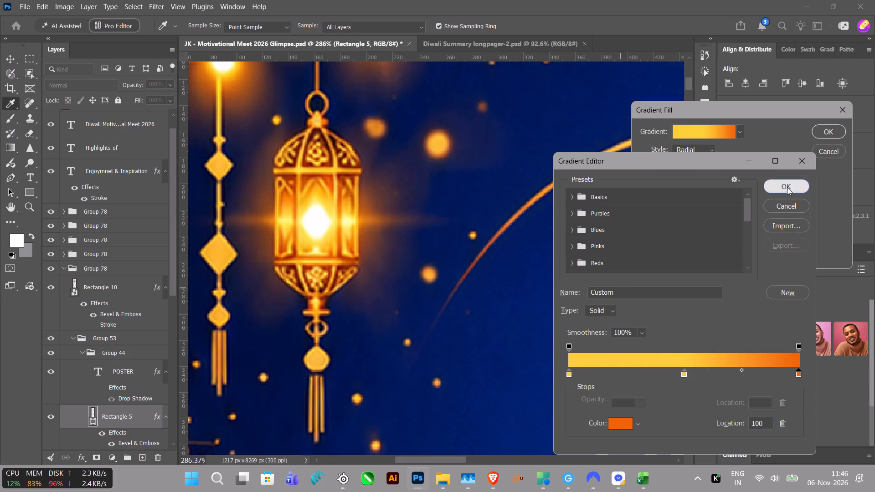
left_click(831, 122)
left_click(834, 126)
left_click(631, 0)
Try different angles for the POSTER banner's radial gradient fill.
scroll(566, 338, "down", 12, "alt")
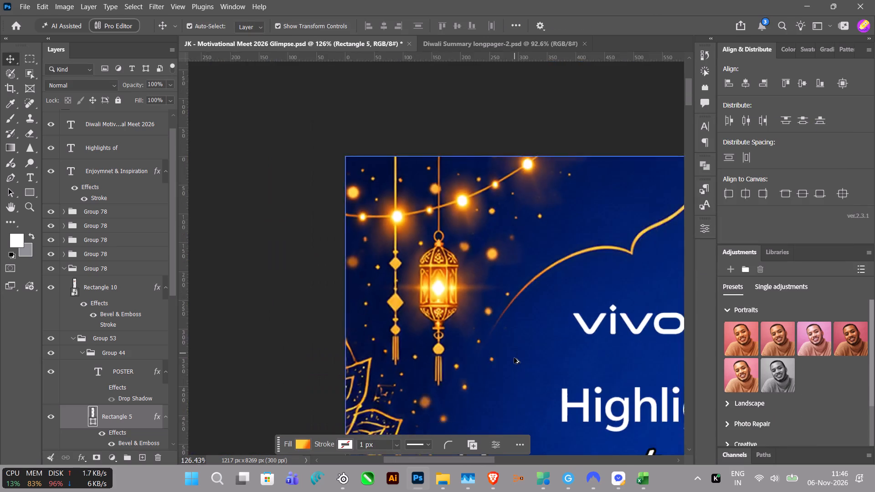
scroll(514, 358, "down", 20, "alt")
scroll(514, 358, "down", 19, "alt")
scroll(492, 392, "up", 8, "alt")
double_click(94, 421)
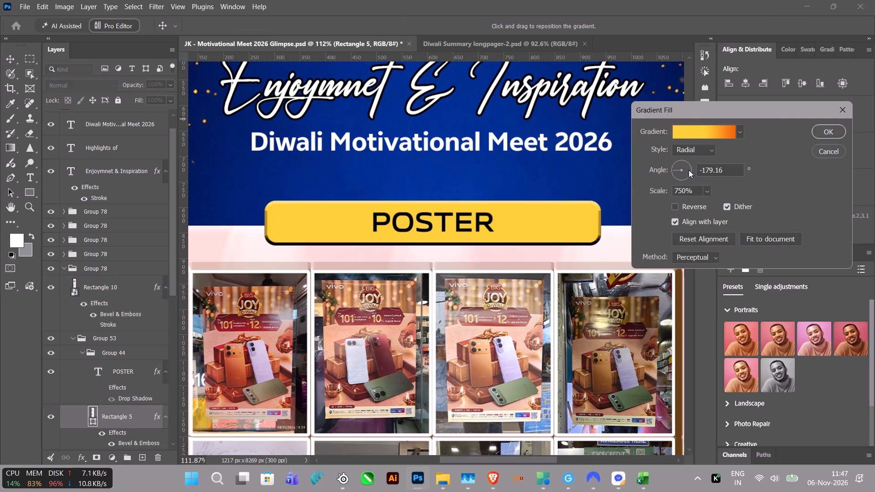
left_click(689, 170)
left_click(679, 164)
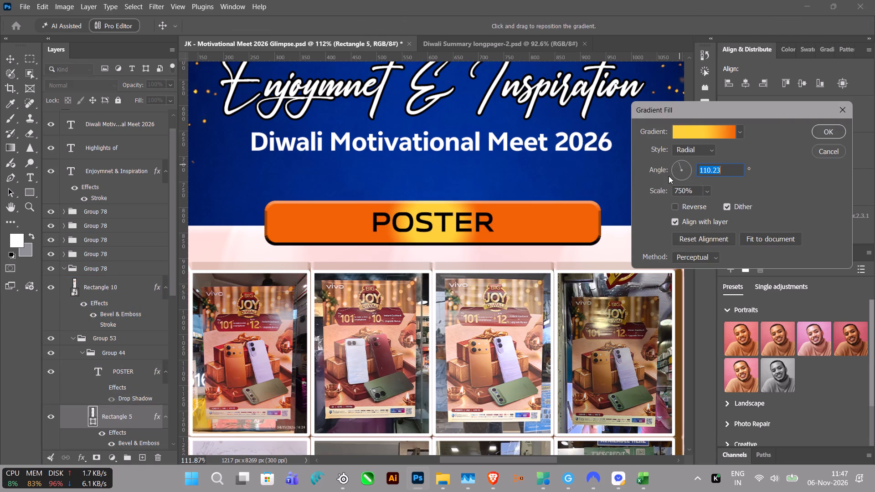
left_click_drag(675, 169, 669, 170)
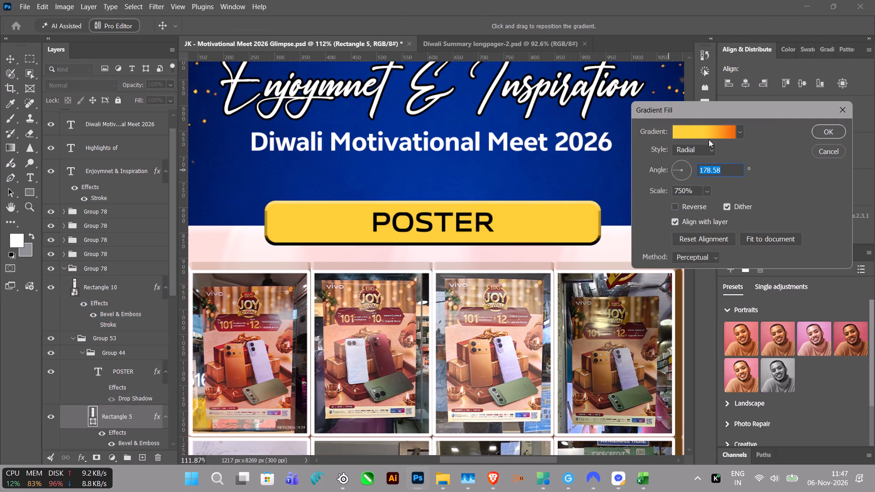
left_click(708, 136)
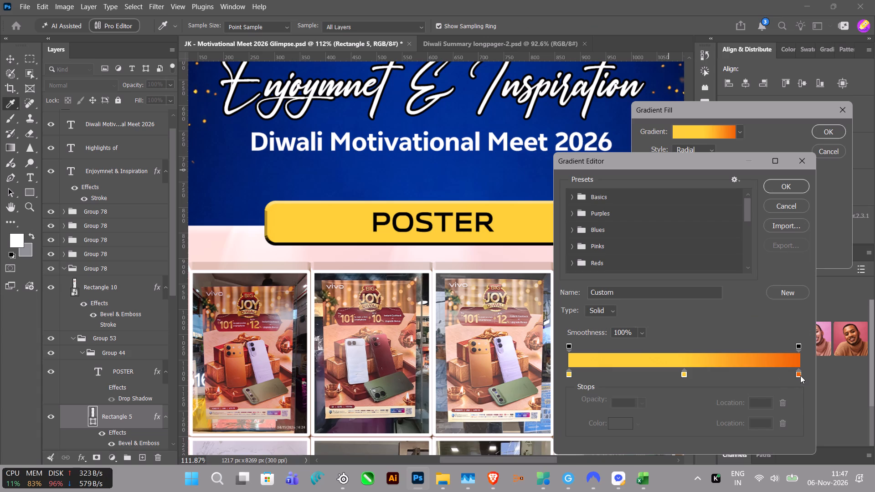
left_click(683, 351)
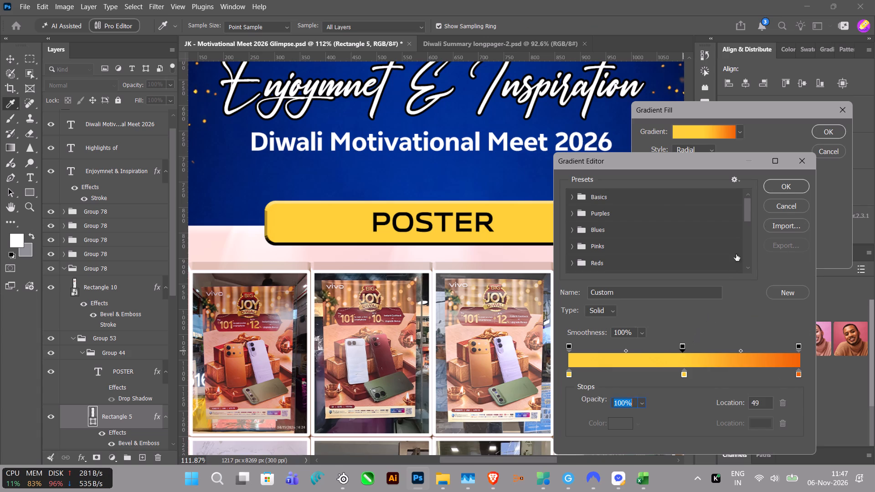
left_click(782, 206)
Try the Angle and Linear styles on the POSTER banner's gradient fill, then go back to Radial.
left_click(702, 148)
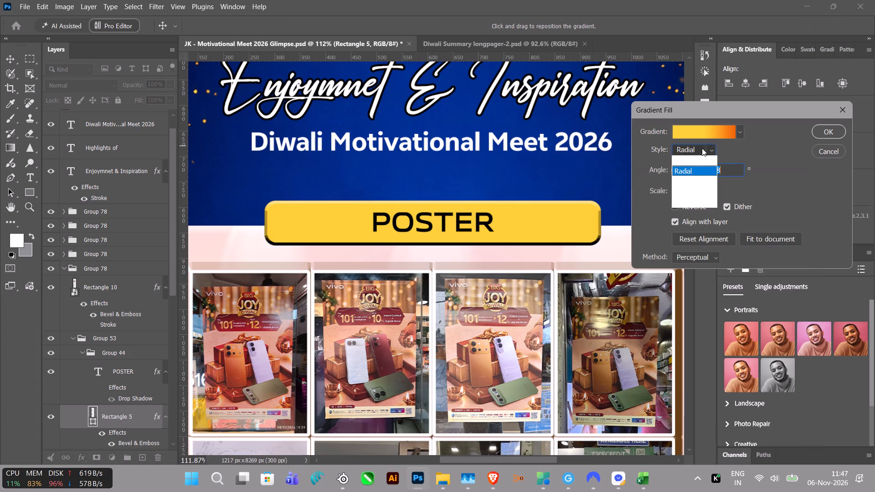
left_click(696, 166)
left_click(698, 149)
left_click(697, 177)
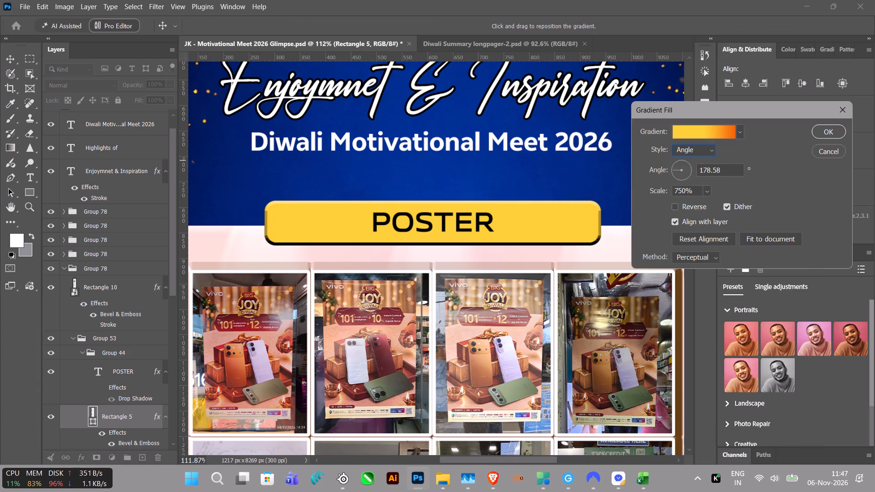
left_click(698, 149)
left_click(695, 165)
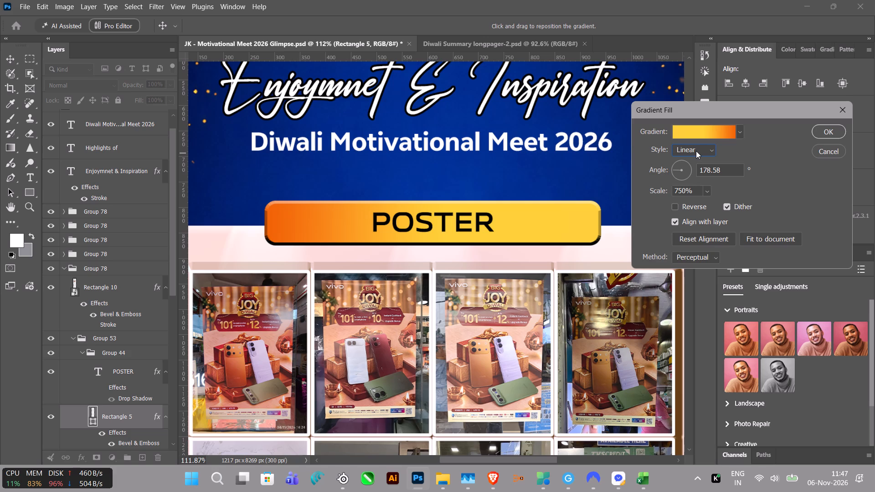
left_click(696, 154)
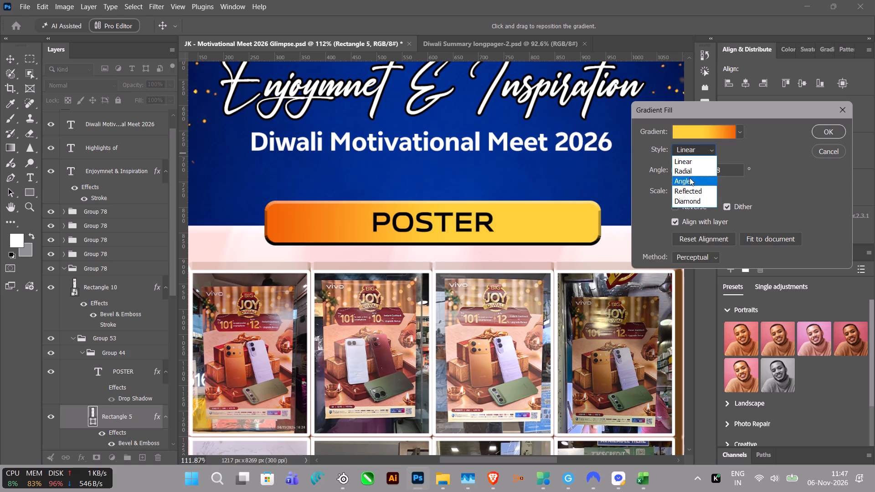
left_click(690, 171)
Set the angle of the POSTER banner's radial gradient to 21.75° and apply the fill.
left_click_drag(726, 170, 715, 171)
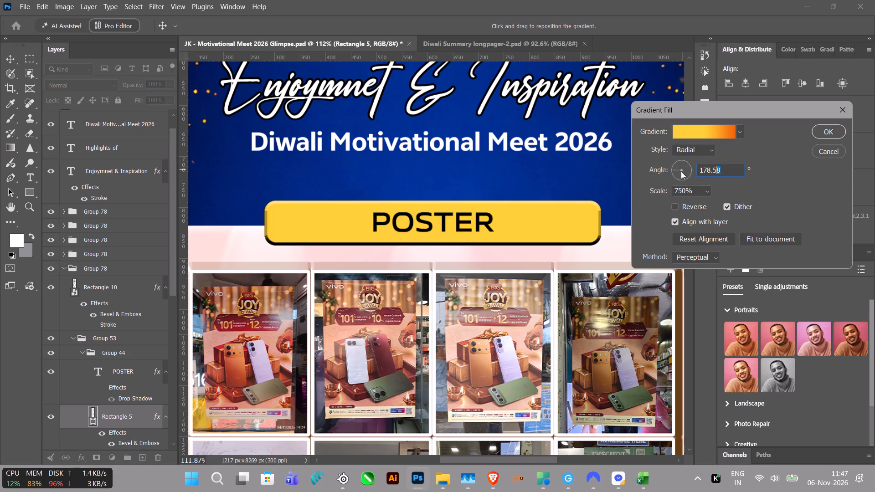
left_click(679, 167)
left_click(681, 166)
double_click(684, 165)
triple_click(688, 171)
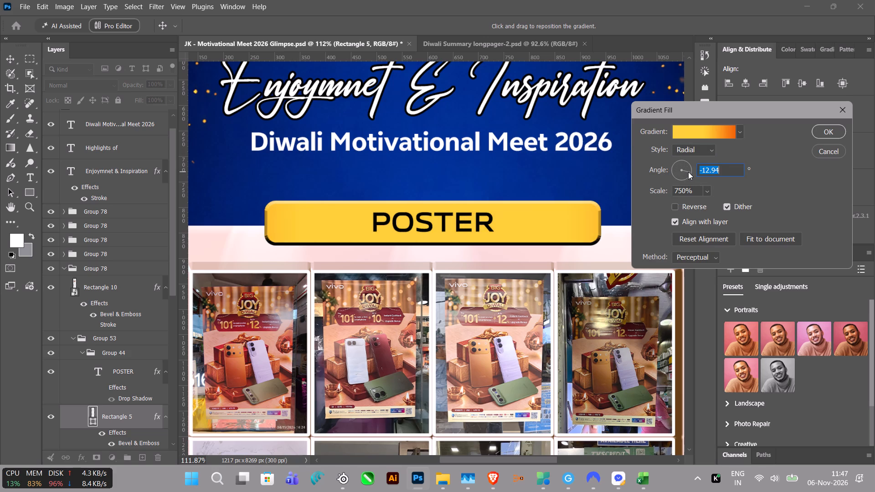
left_click(688, 168)
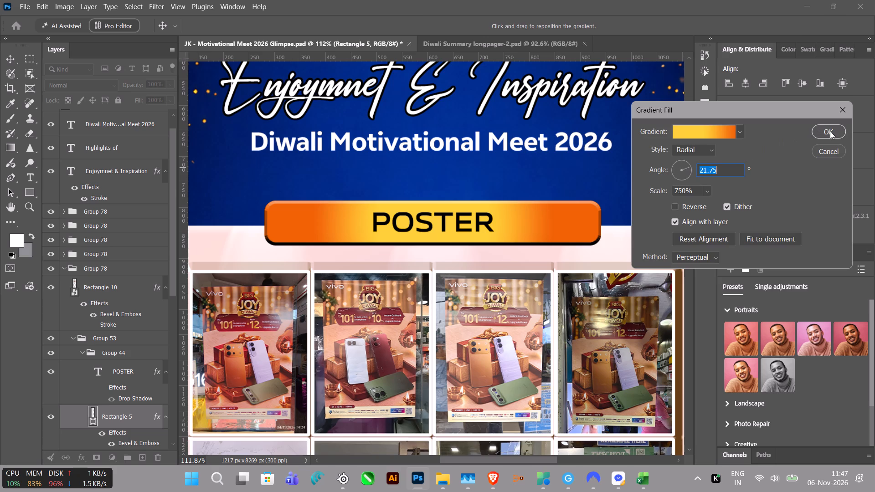
left_click(830, 131)
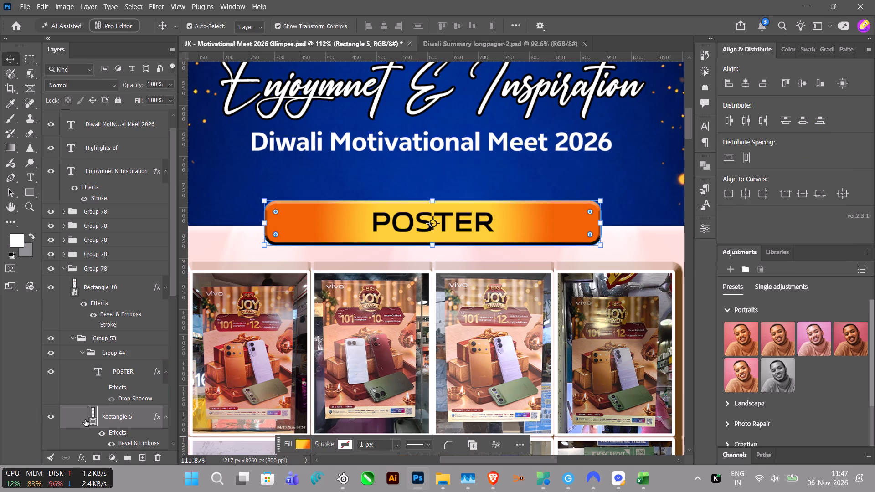
Save the POSTER banner's yellow-to-orange gradient as a new gradient preset.
double_click(94, 421)
left_click(705, 135)
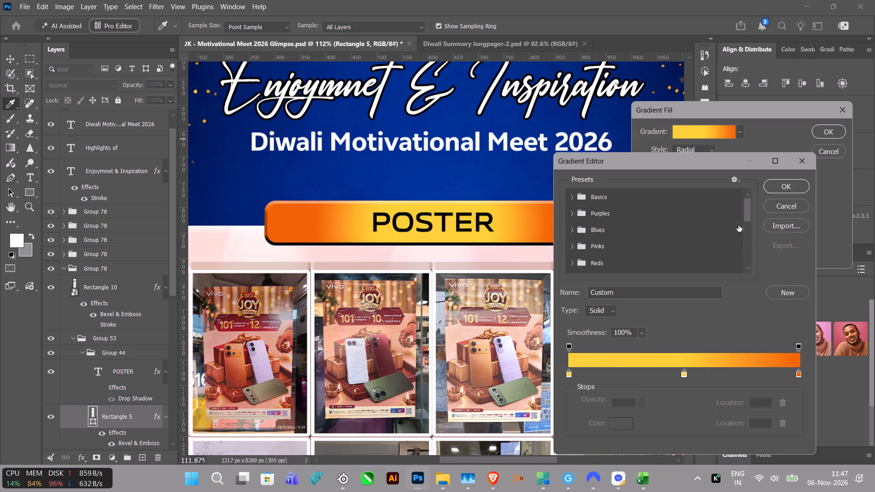
left_click(788, 283)
left_click(792, 289)
left_click(789, 183)
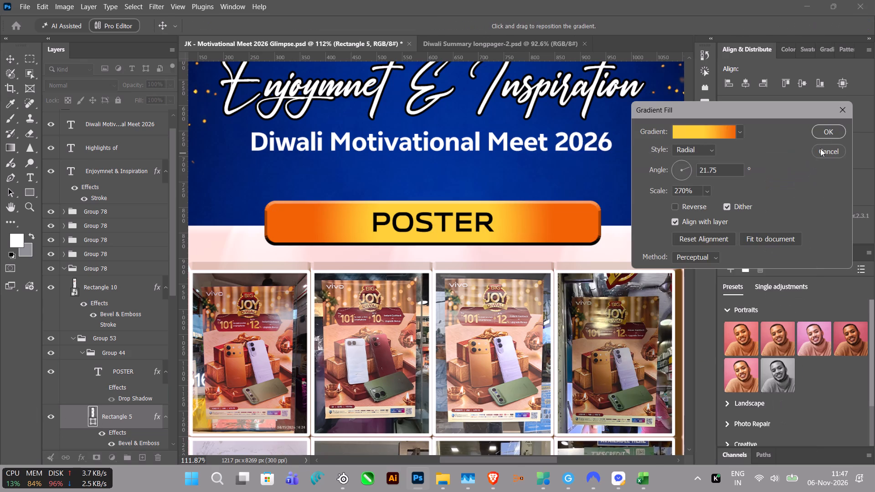
left_click(824, 135)
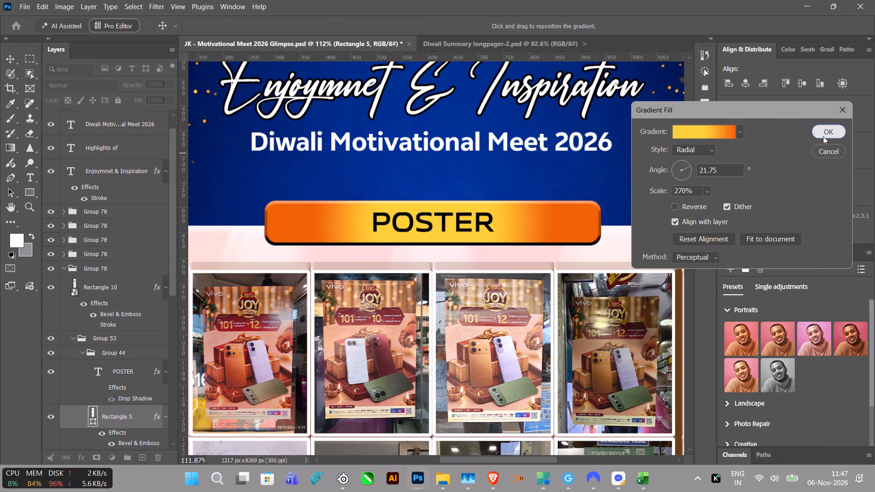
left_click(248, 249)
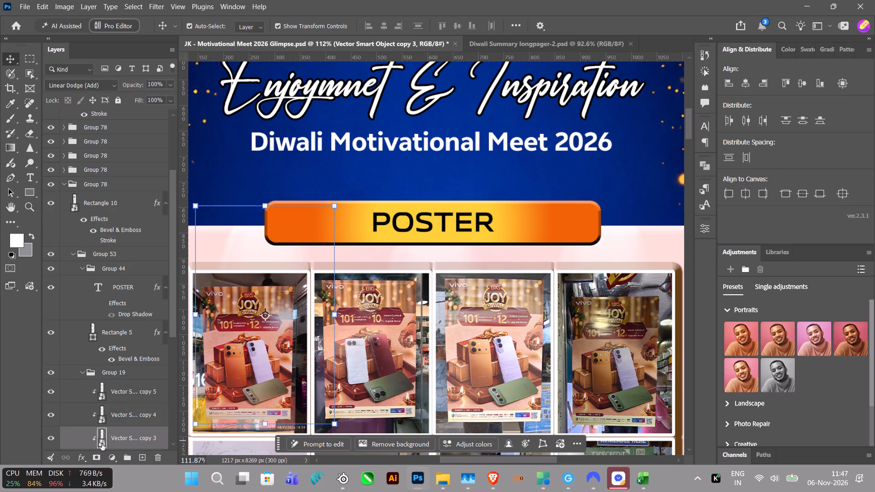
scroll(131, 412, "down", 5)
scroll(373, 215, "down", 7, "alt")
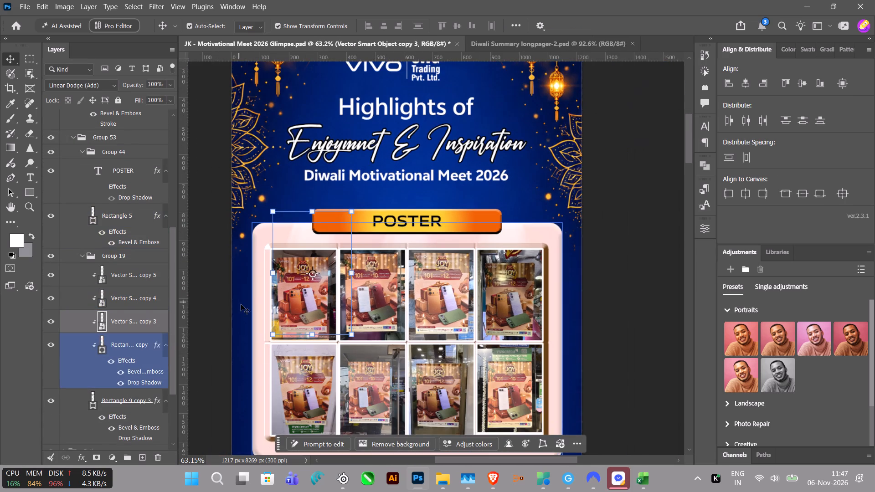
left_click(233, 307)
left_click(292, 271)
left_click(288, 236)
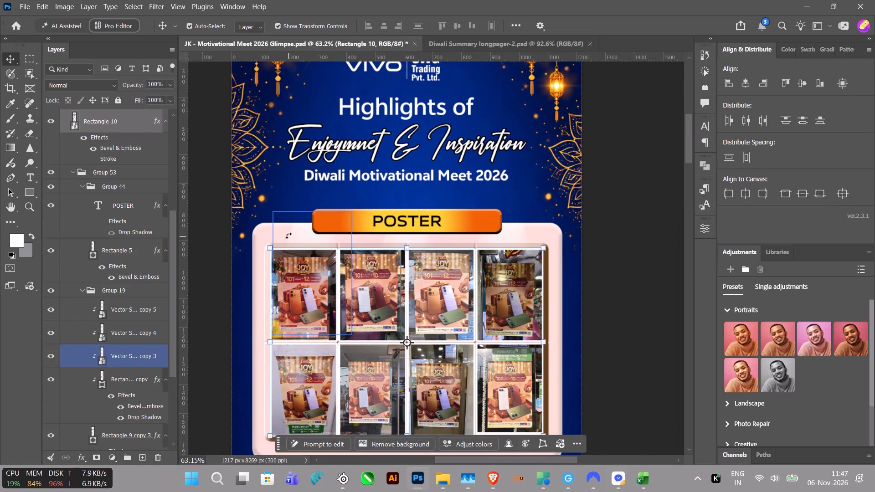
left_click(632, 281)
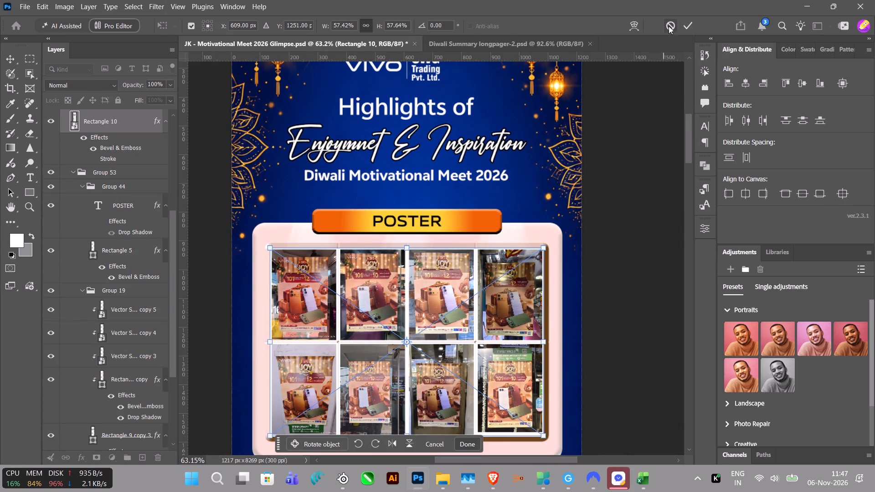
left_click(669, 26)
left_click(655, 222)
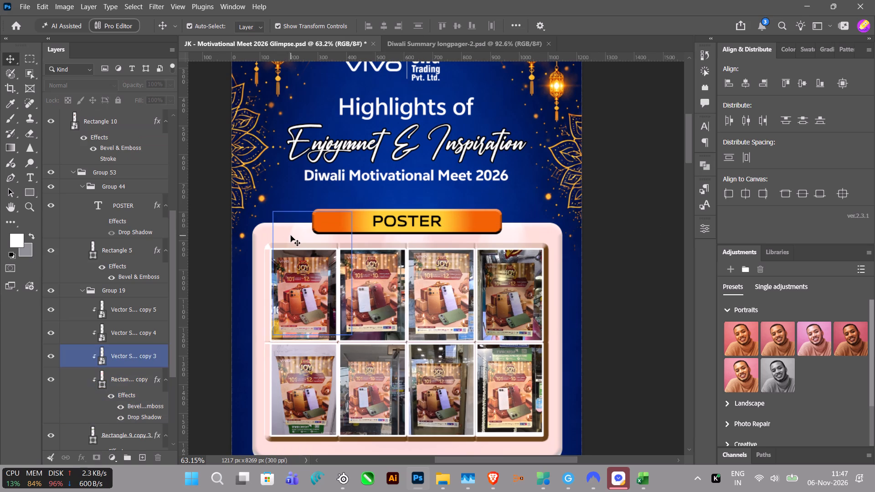
Fill the POSTER section's pink photo frame with the saved yellow-to-orange gradient preset.
left_click(558, 266)
double_click(100, 386)
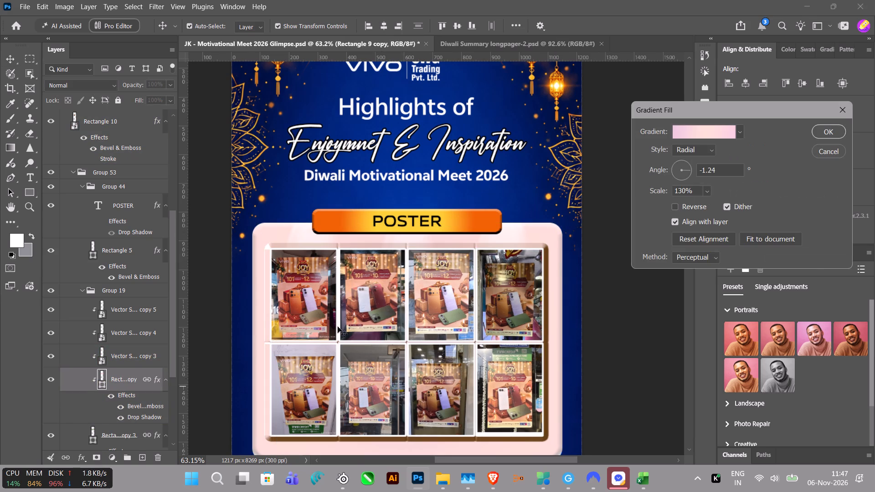
left_click(680, 130)
left_click_drag(746, 211, 746, 277)
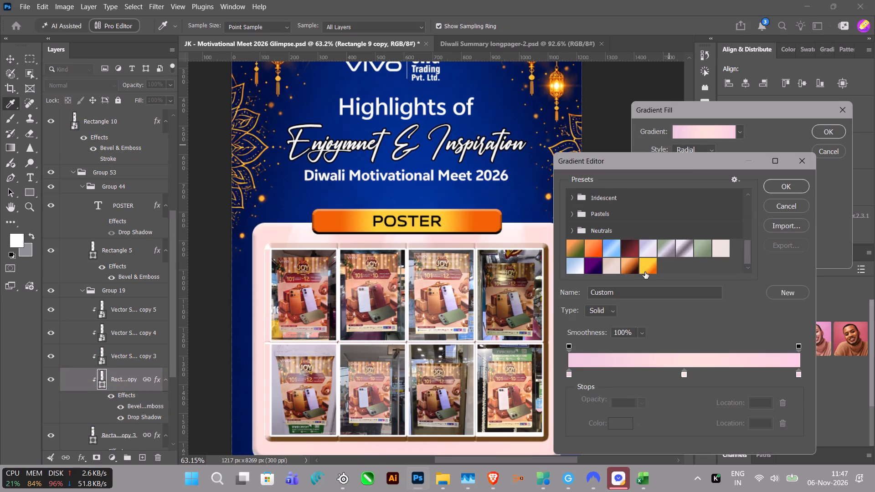
left_click(652, 271)
left_click(776, 188)
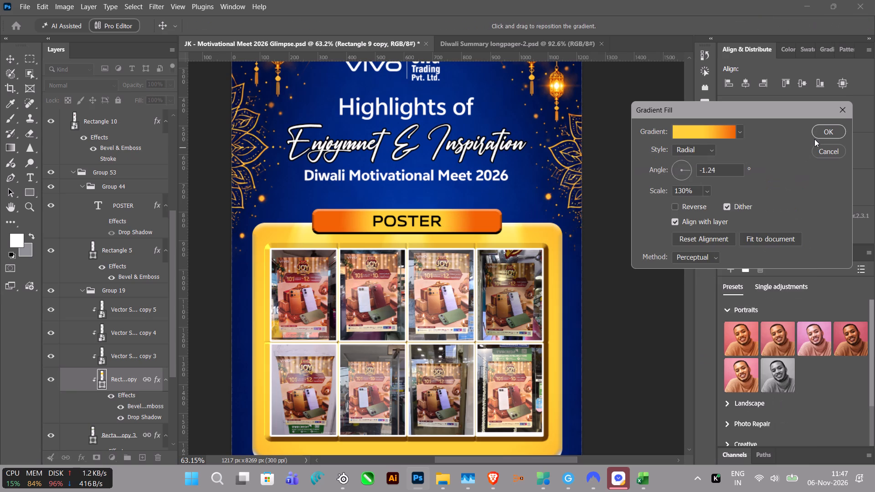
Set the angle of the POSTER photo frame's radial gradient to 83.59° and apply the fill.
left_click(687, 165)
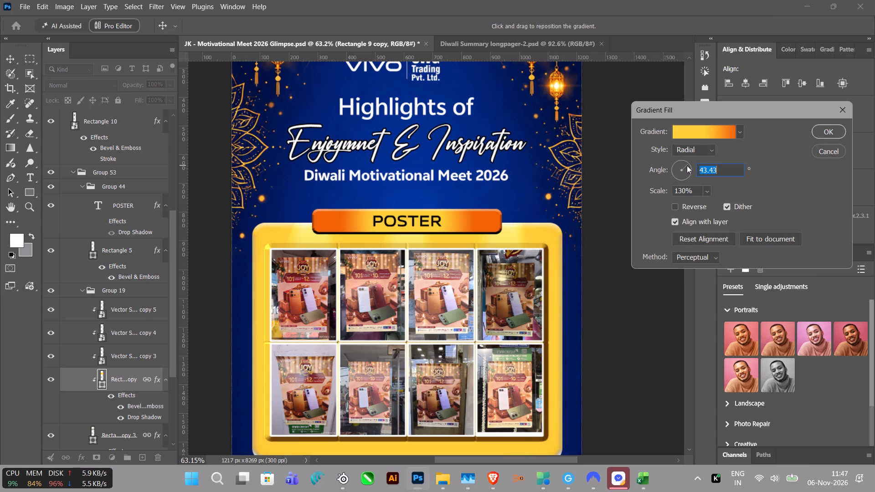
left_click(683, 165)
left_click(680, 165)
left_click(684, 165)
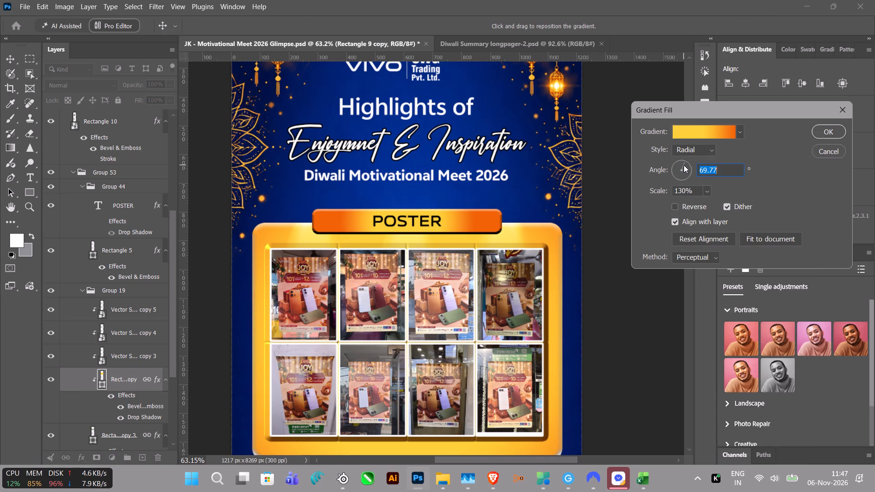
left_click(682, 165)
left_click(831, 132)
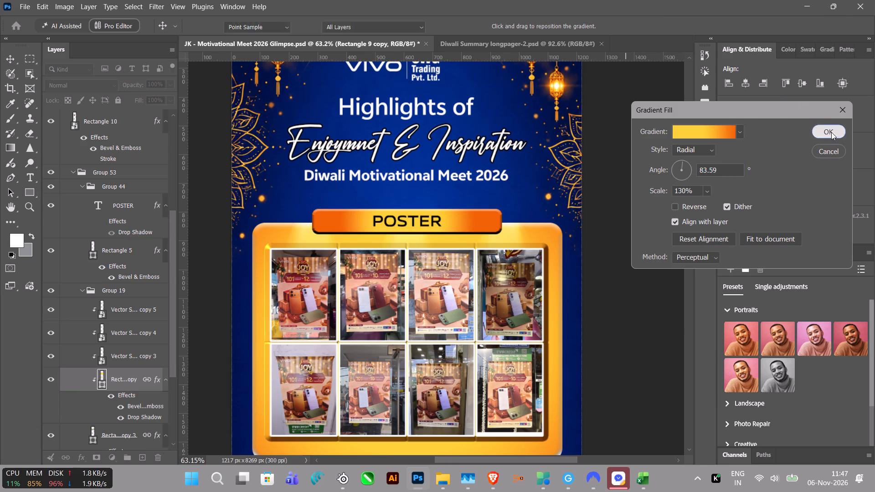
left_click(660, 232)
Examine the recoloured POSTER section and compare it with the remaining sections of the one-pager.
scroll(628, 313, "down", 9, "alt")
scroll(541, 348, "down", 4)
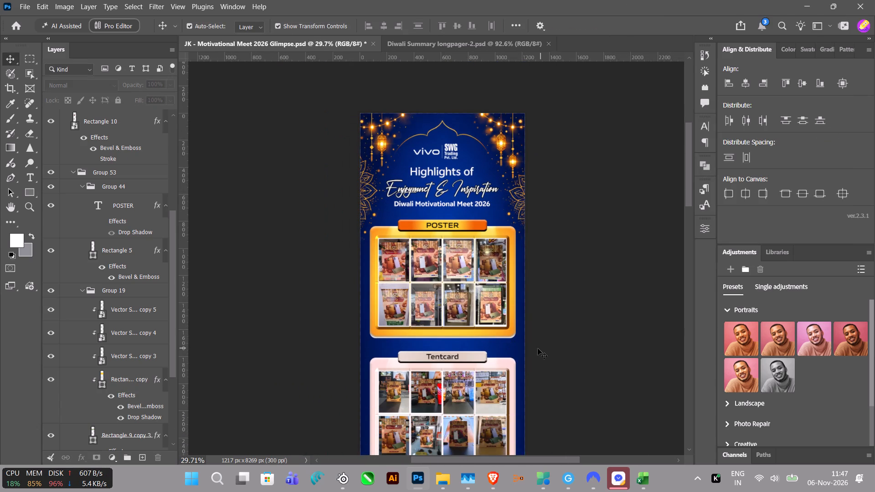
scroll(455, 272, "up", 3, "alt")
scroll(460, 323, "up", 3, "alt")
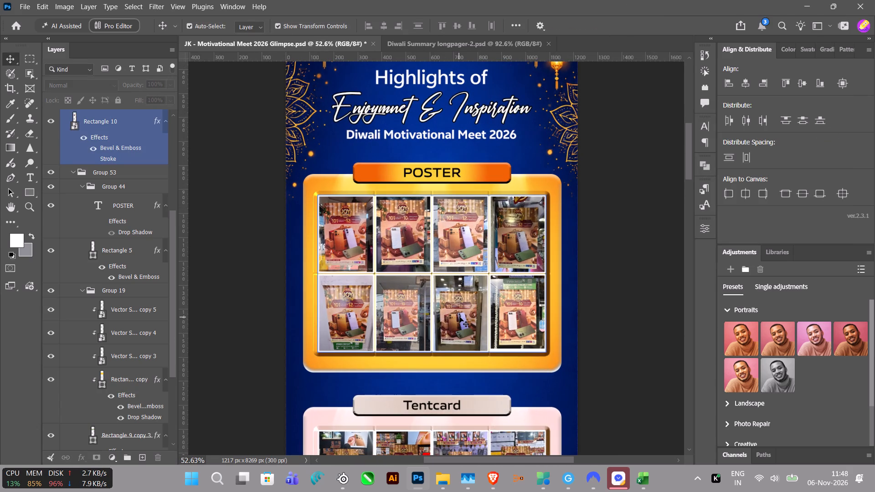
scroll(459, 317, "up", 2, "alt")
scroll(459, 317, "down", 2, "alt")
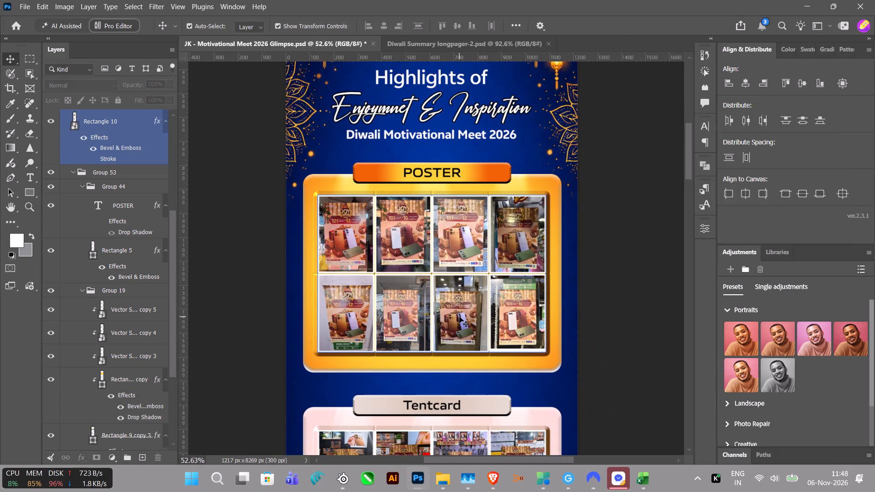
scroll(459, 317, "down", 8)
scroll(462, 313, "up", 3)
scroll(557, 339, "down", 5)
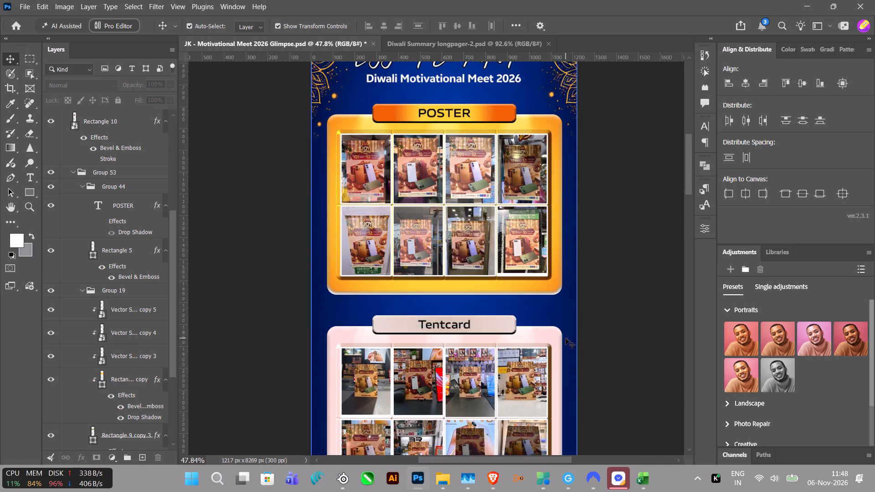
scroll(566, 338, "down", 6)
scroll(552, 363, "down", 18, "ctrl")
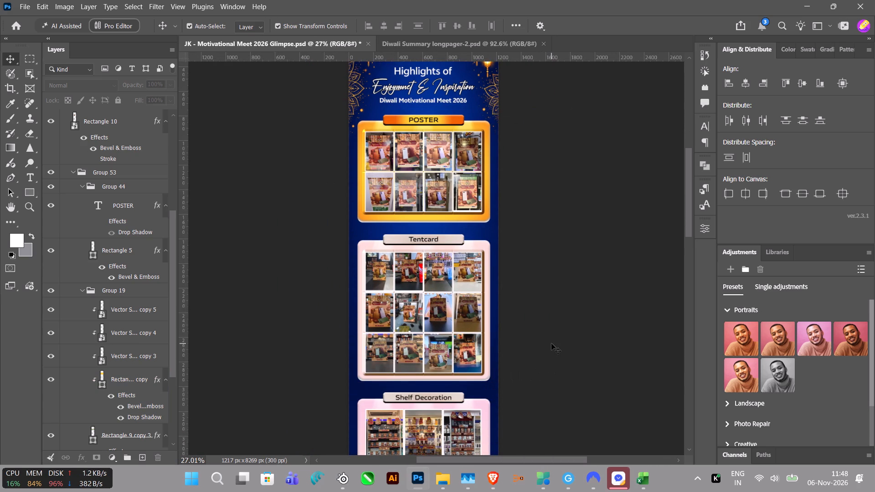
scroll(551, 343, "down", 20, "alt")
scroll(551, 343, "down", 1, "alt")
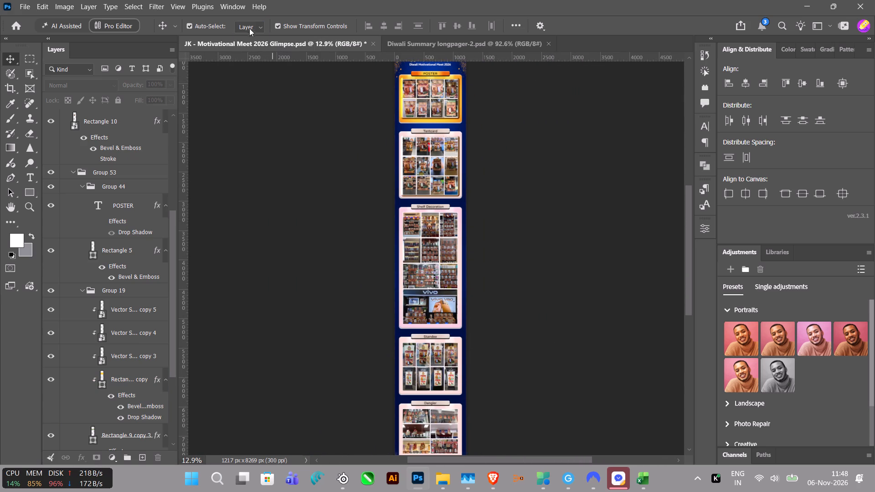
Set the Move tool's auto-select option to Group.
left_click(249, 28)
left_click(252, 39)
scroll(406, 280, "down", 8, "alt")
left_click(554, 395)
scroll(548, 393, "down", 4)
left_click_drag(685, 279, 694, 280)
Collapse the POSTER section's layer groups and lock the background layers Layer 1 and Layer 2.
left_click_drag(532, 430, 433, 307)
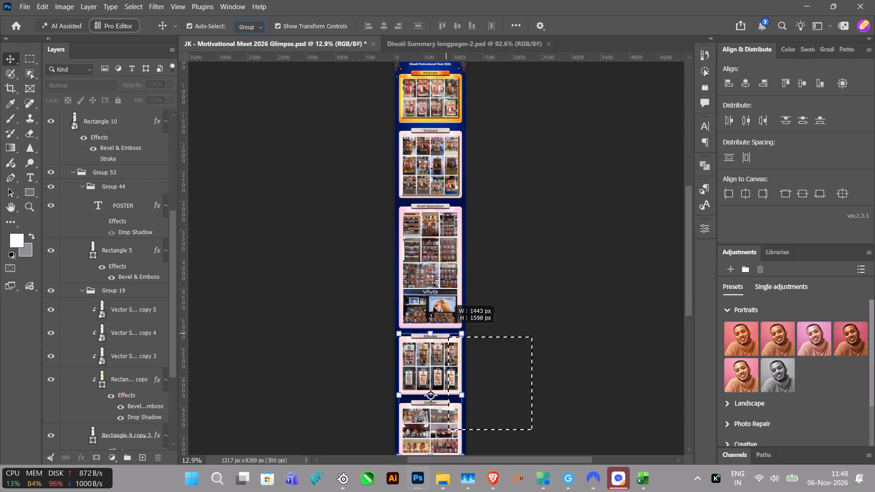
left_click_drag(433, 307, 350, 170)
scroll(125, 411, "down", 1)
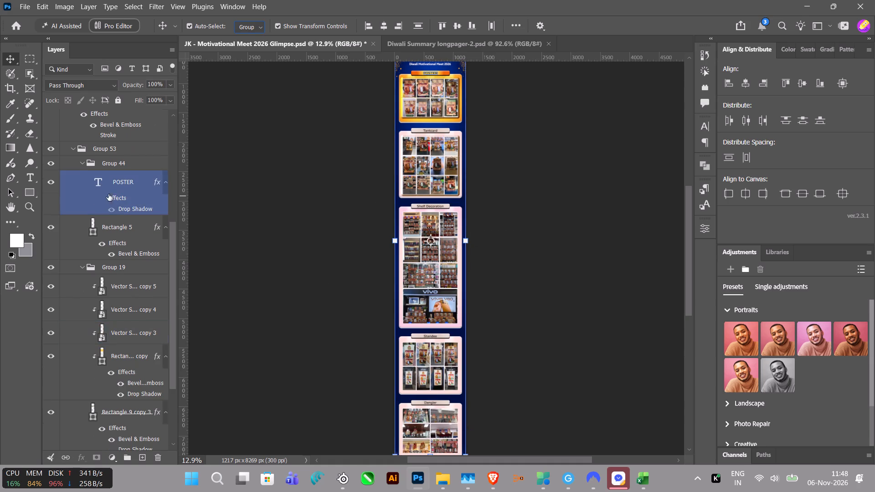
left_click(70, 149)
left_click(72, 149)
scroll(72, 246, "up", 7)
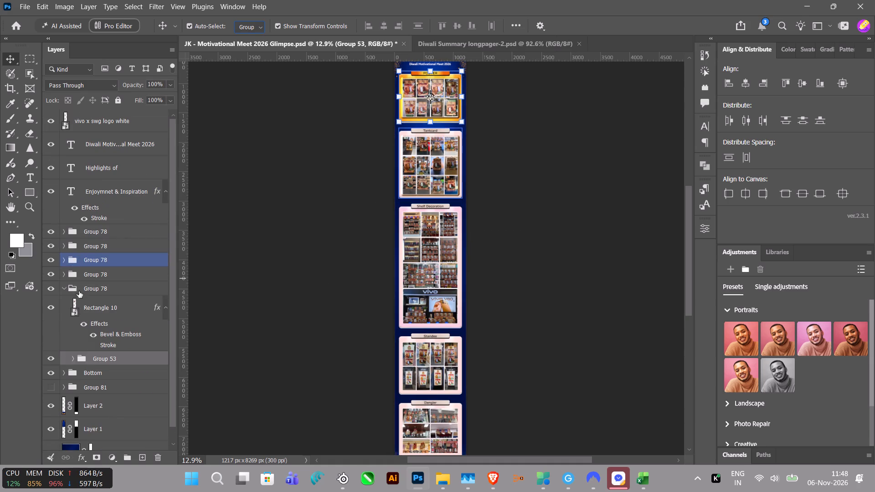
left_click(66, 291)
scroll(101, 360, "down", 4)
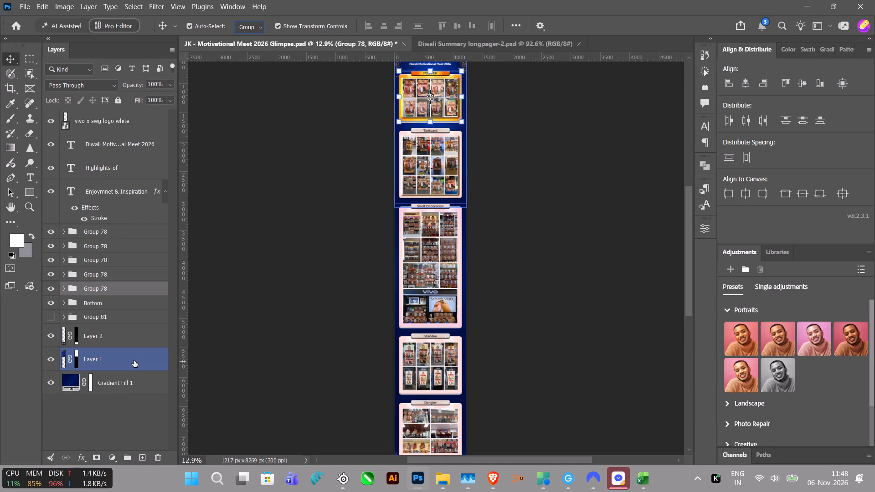
left_click(134, 360)
left_click(140, 343, "ctrl")
left_click(116, 102)
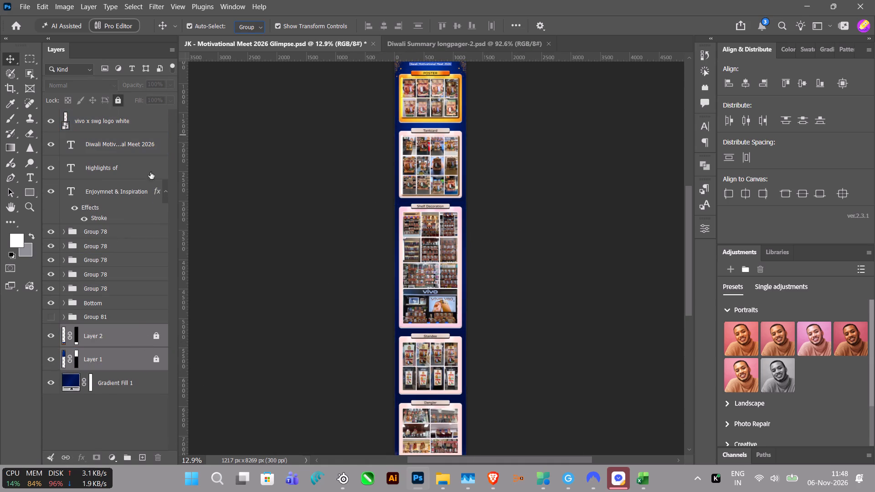
Delete the Tentcard, Shelf Decoration, Standee and Dangler section groups, keeping only the POSTER section.
left_click_drag(506, 418, 350, 158)
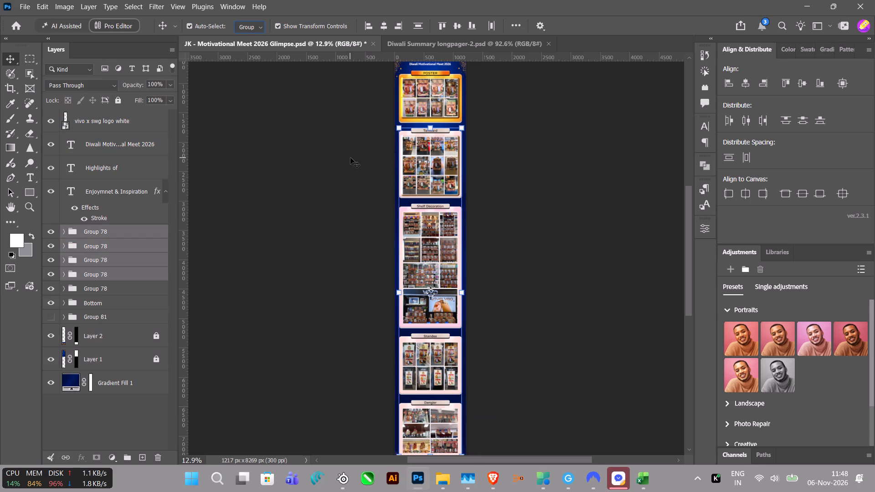
key("Delete")
key("Delete")
left_click(570, 311)
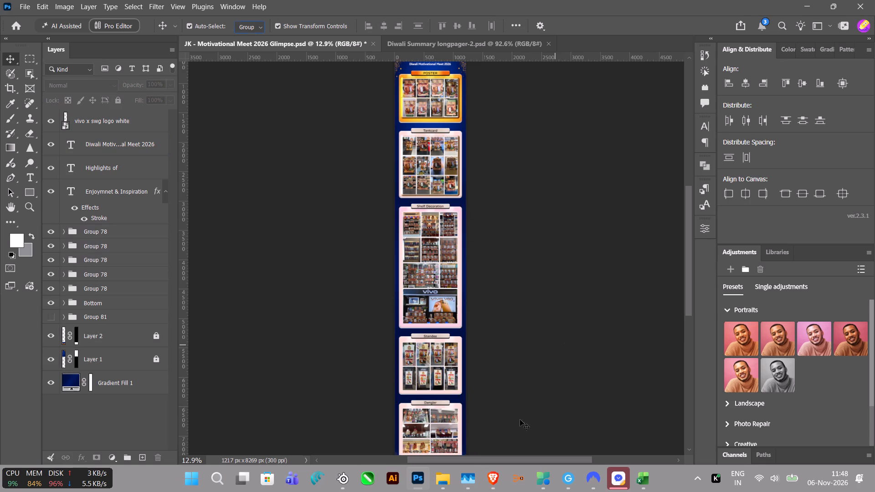
left_click_drag(517, 422, 357, 420)
key("Delete")
left_click(525, 387)
left_click(423, 358)
key("Delete")
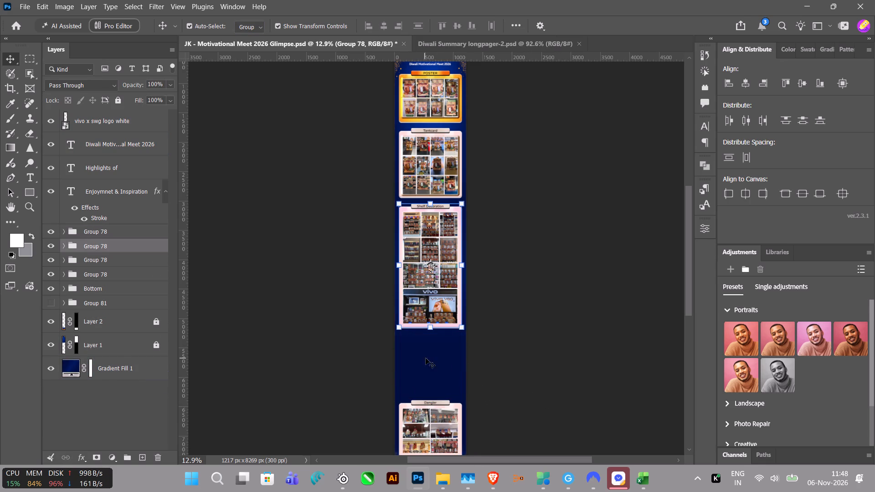
left_click_drag(526, 412, 371, 281)
key("Delete")
left_click_drag(555, 275, 386, 171)
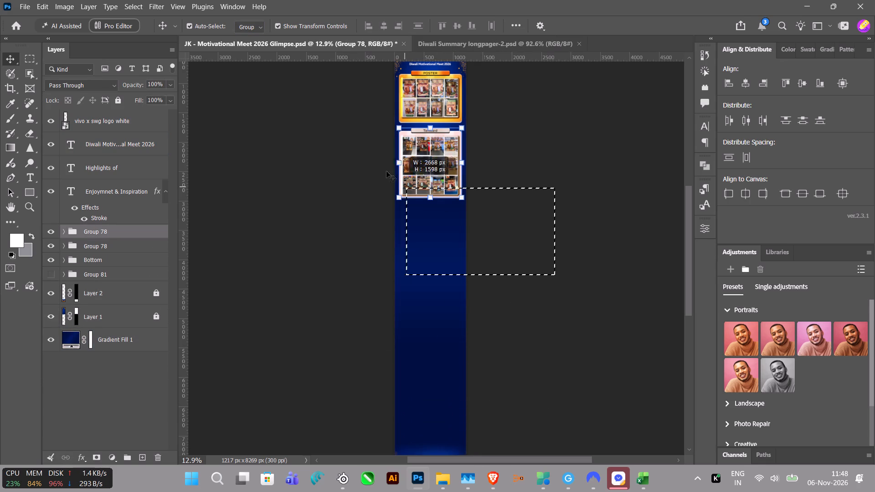
left_click_drag(386, 171, 385, 171)
key("Delete")
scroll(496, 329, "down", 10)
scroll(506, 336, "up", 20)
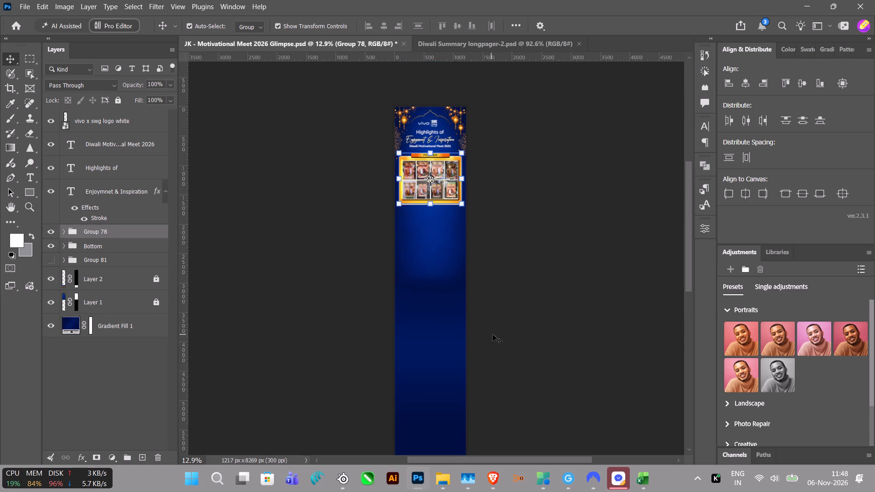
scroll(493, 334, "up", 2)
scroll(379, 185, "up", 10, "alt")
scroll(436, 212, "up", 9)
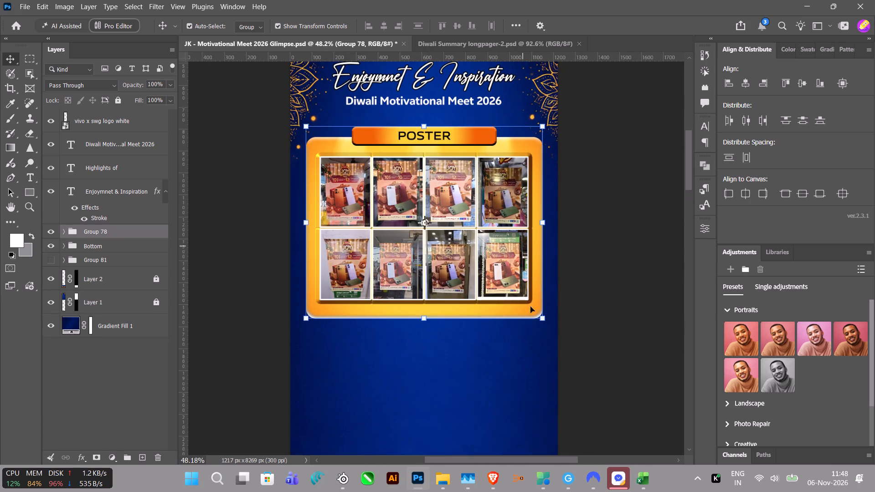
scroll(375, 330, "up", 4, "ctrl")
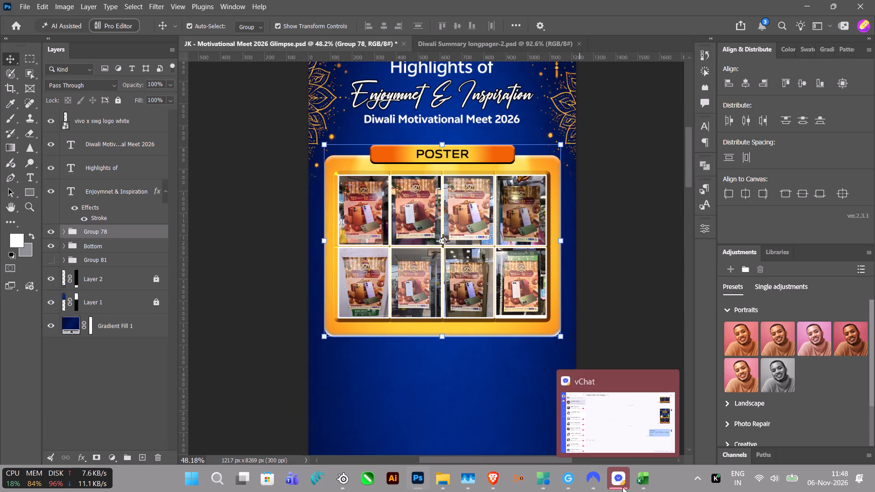
Switch to vChat and look through the recent individual and group conversations for event material.
left_click(646, 408)
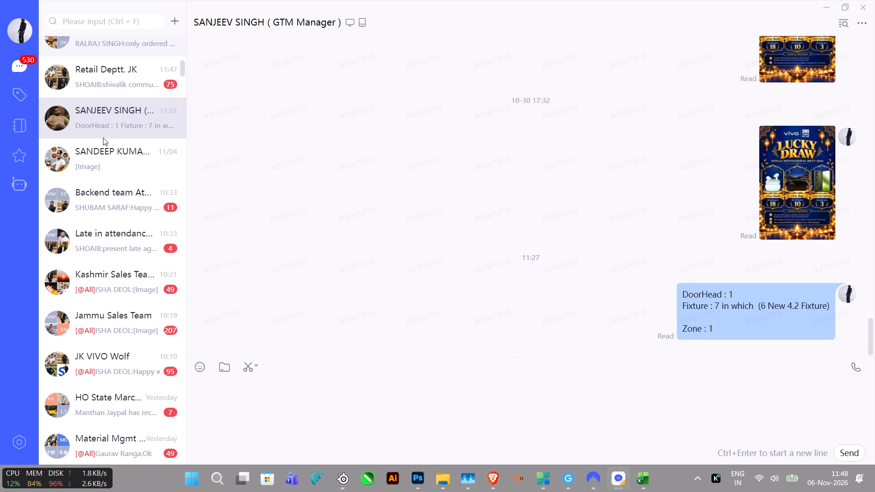
scroll(69, 219, "up", 13)
left_click(103, 59)
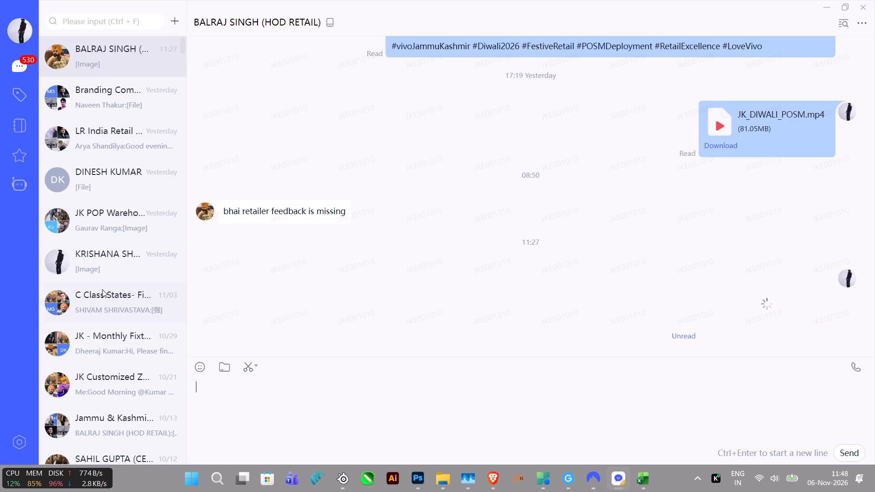
left_click(111, 116)
left_click(108, 144)
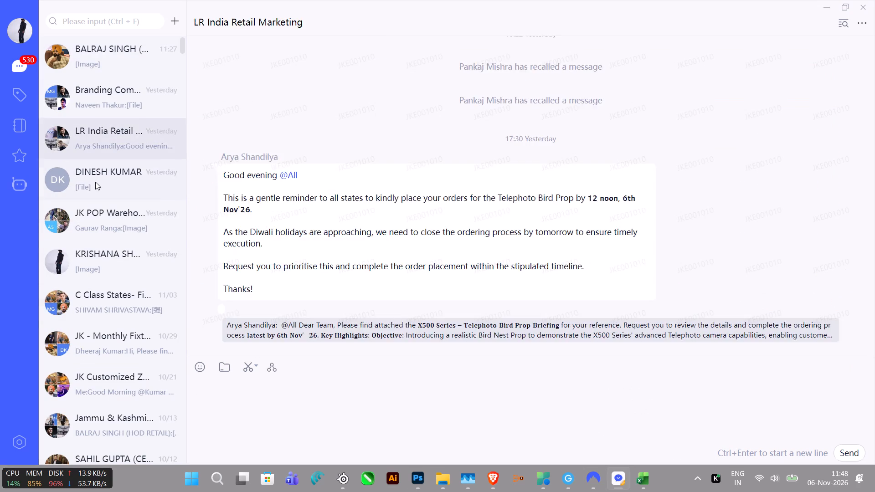
left_click(95, 182)
left_click(90, 213)
left_click(90, 248)
left_click(88, 270)
left_click(85, 343)
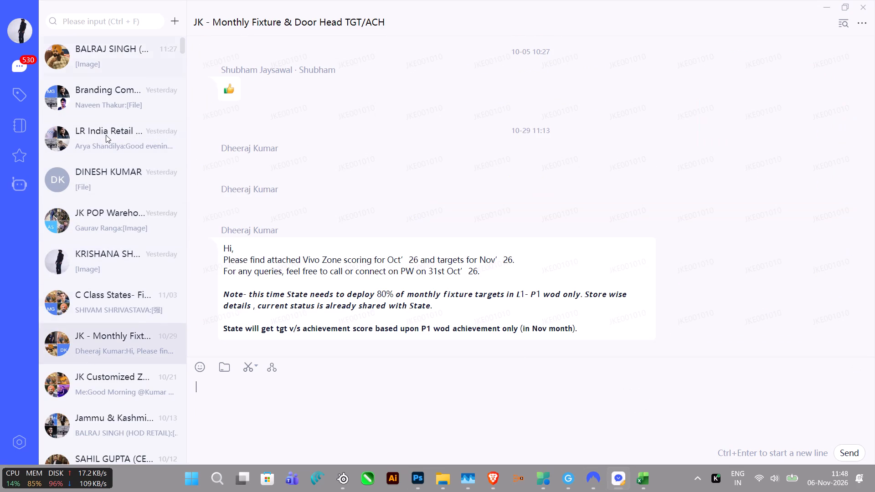
scroll(98, 195, "down", 7)
left_click(97, 278)
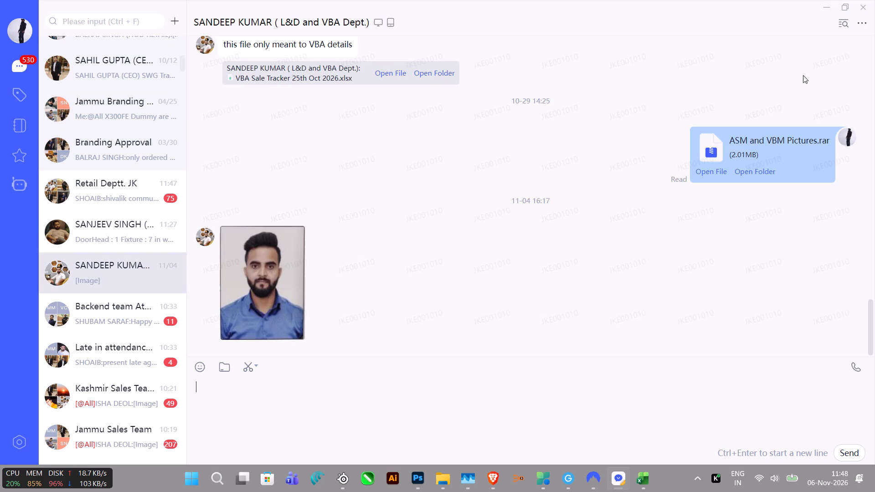
left_click(152, 317)
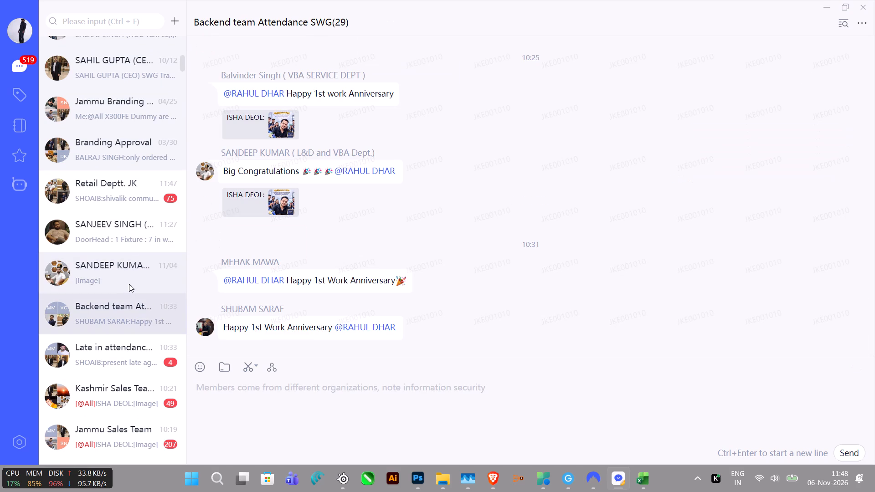
Look through the shared images in the L&D and VBA Dept. contact's conversation, back to late 2025, for Diwali event material.
left_click(75, 277)
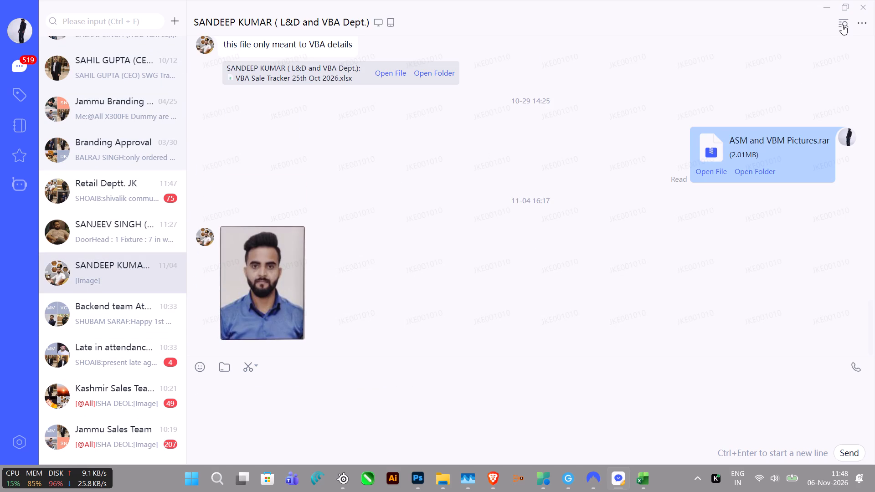
left_click(845, 24)
left_click(169, 115)
left_click(140, 122)
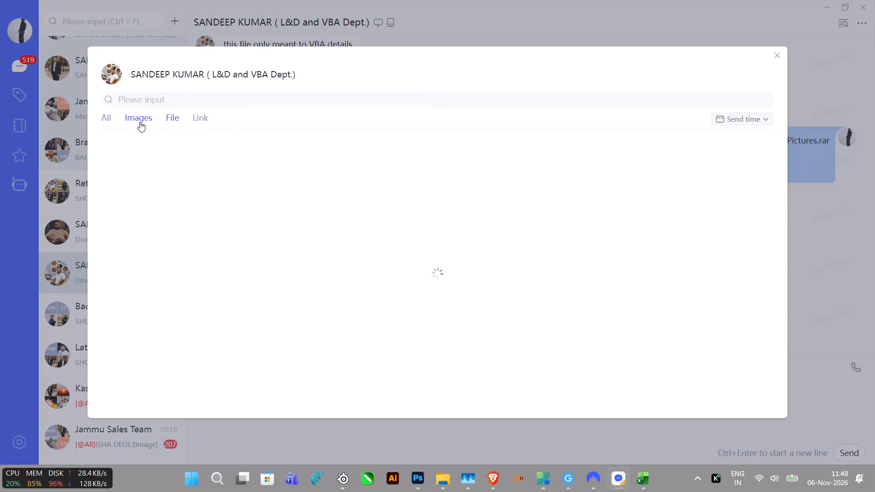
scroll(383, 306, "down", 3)
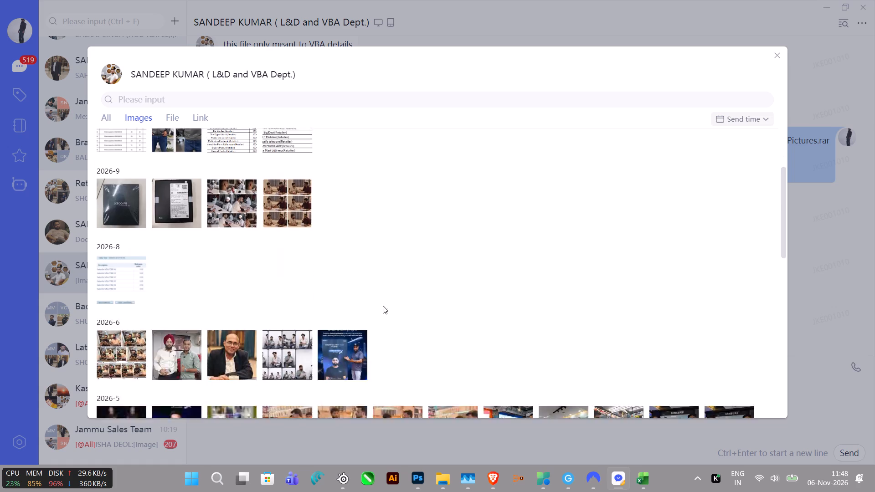
scroll(383, 306, "down", 2)
scroll(417, 285, "down", 5)
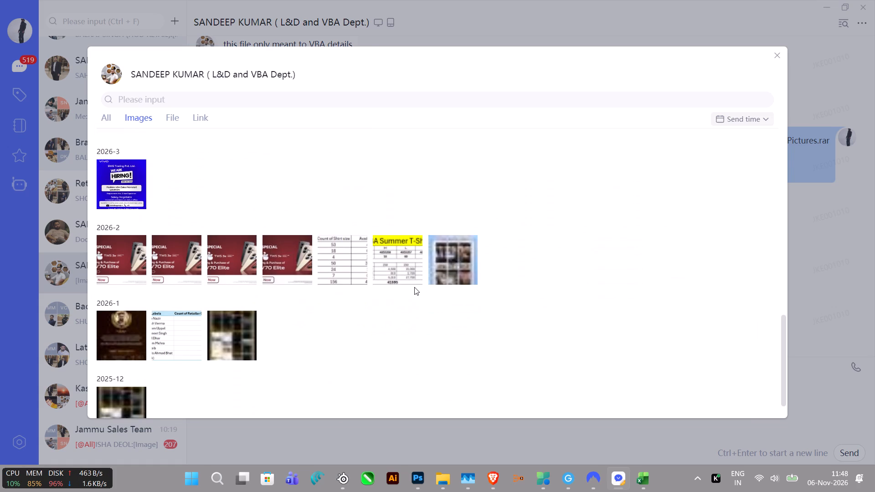
scroll(414, 287, "down", 5)
scroll(456, 353, "down", 4)
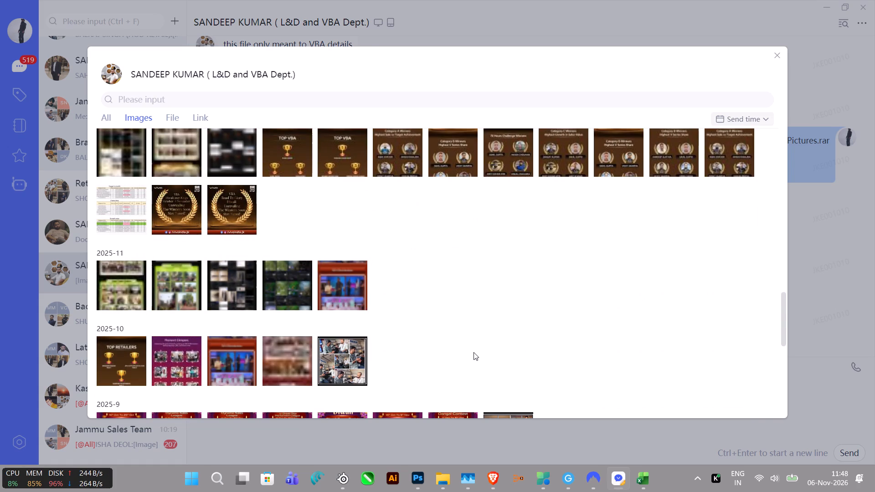
Examine the shared Diwali Motivational Meet 2025 highlights image from 2025-11 enlarged, including its Leaders Speech and Fun Activities sections.
left_click(348, 292)
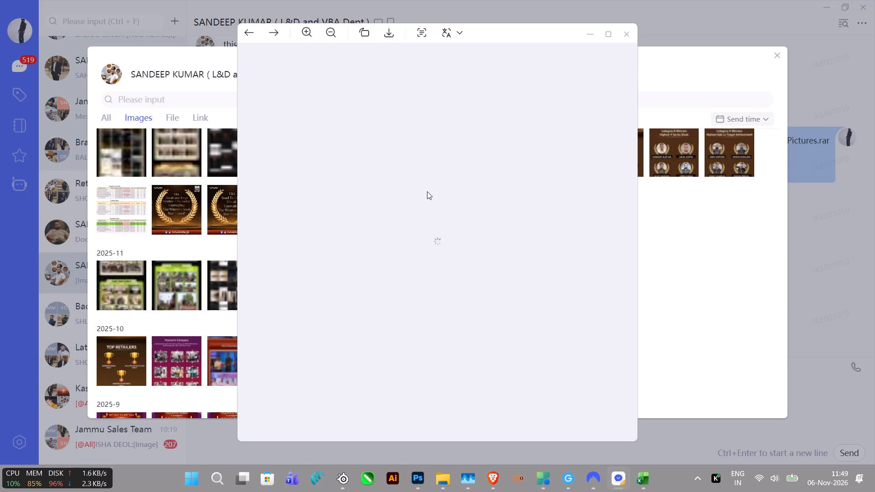
left_click(609, 37)
scroll(474, 94, "up", 7)
scroll(415, 173, "down", 1)
middle_click(416, 211)
scroll(417, 147, "up", 4)
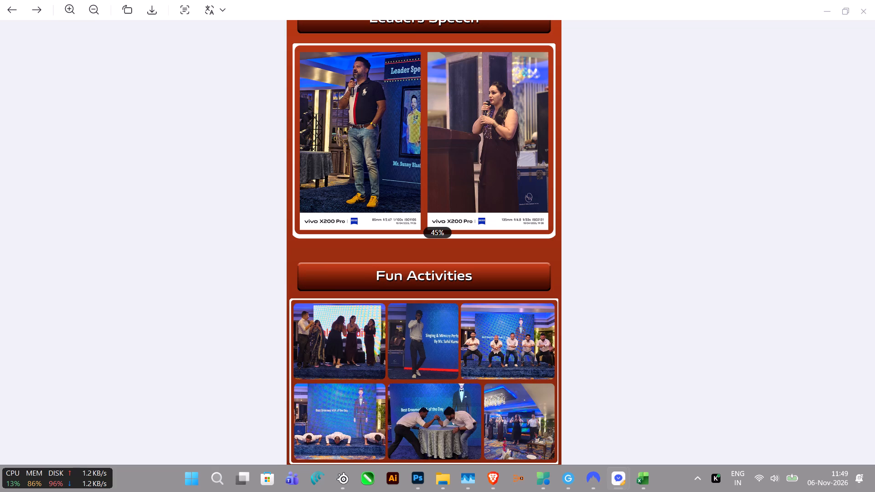
left_click_drag(412, 153, 408, 255)
key("alt+Tab")
Check the older shared images in the L&D and VBA Dept. contact's conversation, back to 2024-12, for similar event posters.
scroll(320, 333, "down", 5)
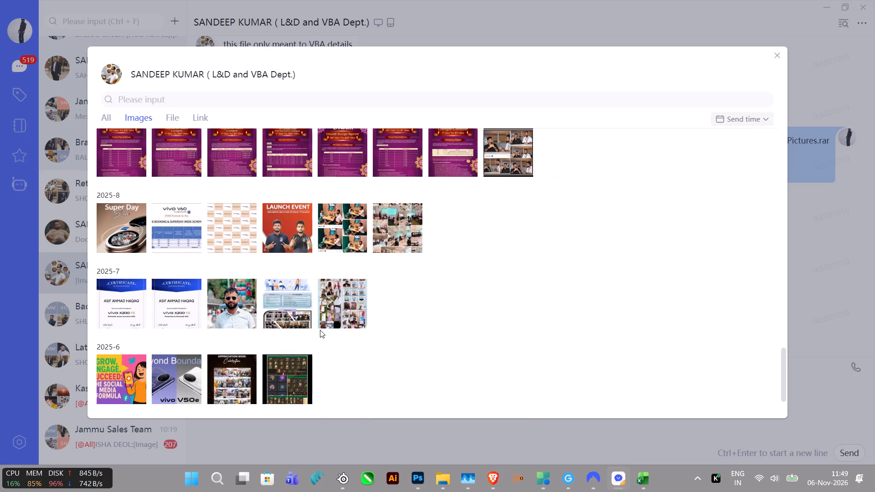
scroll(320, 330, "down", 4)
scroll(324, 323, "up", 2)
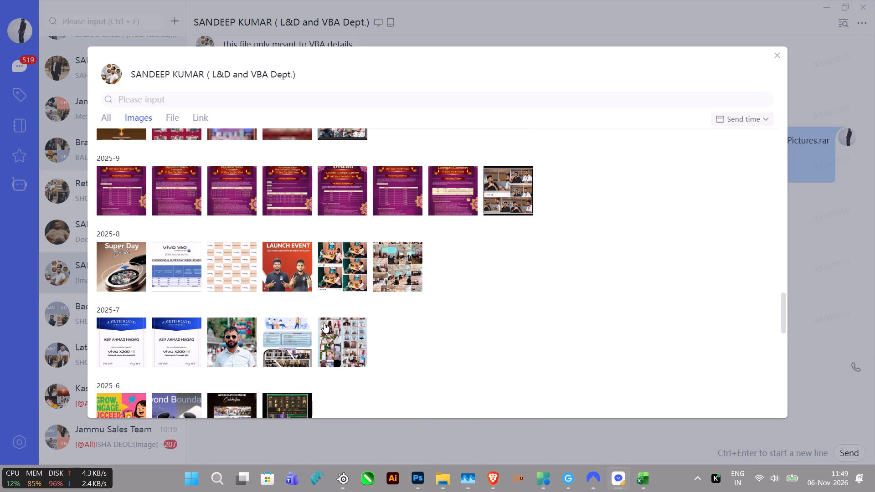
scroll(324, 323, "down", 14)
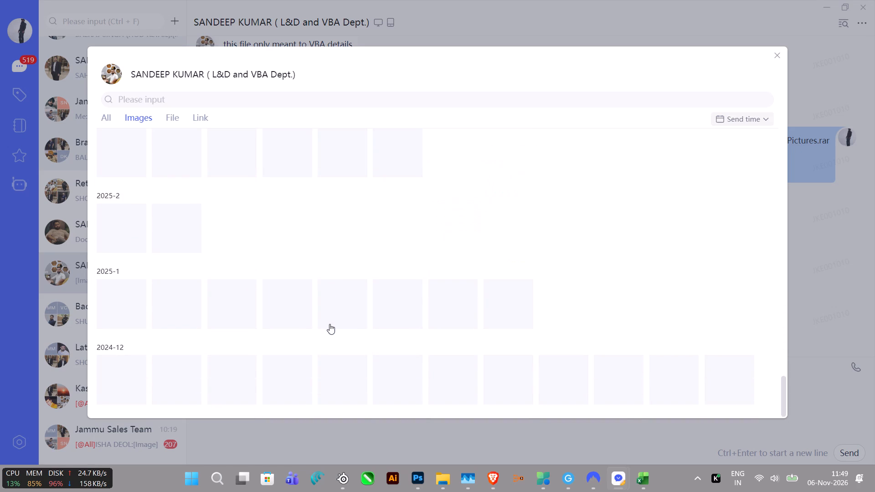
scroll(344, 324, "down", 3)
scroll(393, 318, "down", 3)
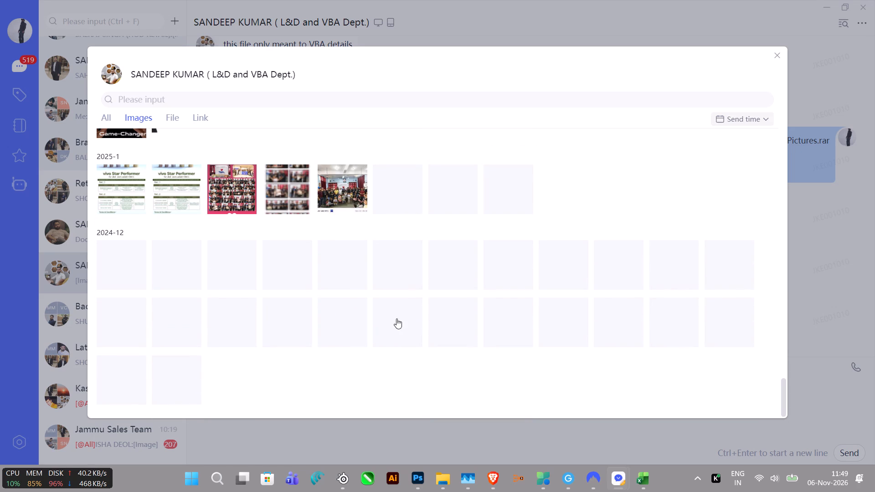
scroll(339, 352, "up", 3)
scroll(340, 351, "down", 8)
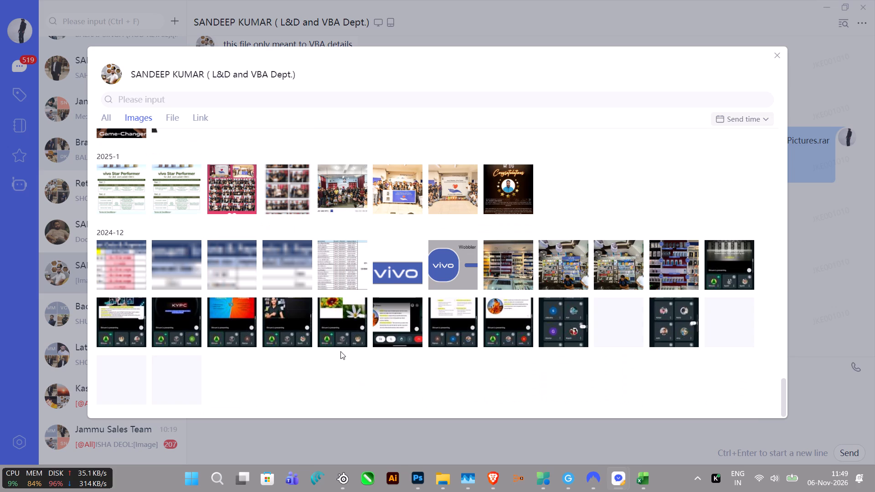
scroll(340, 351, "down", 5)
scroll(340, 351, "up", 4)
scroll(349, 346, "down", 8)
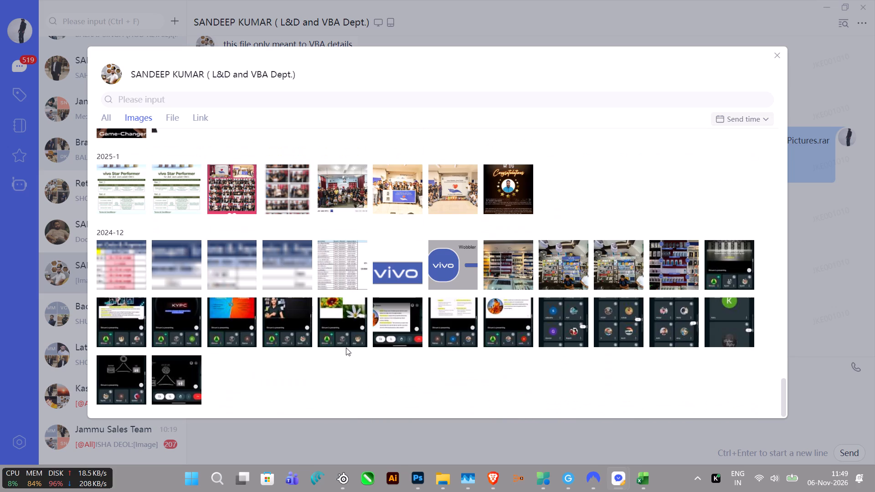
scroll(346, 348, "down", 4)
left_click(816, 265)
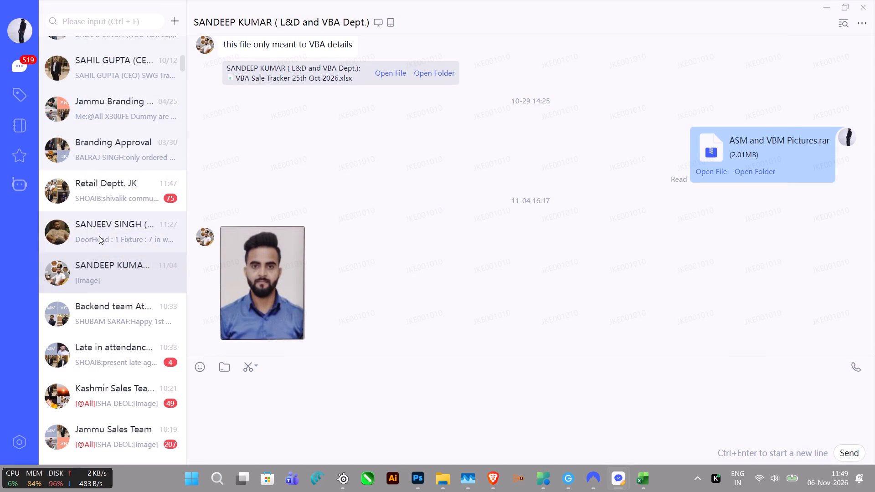
Open the HOD Retail contact's conversation and look through its shared images from late 2026 back to 2026-4.
scroll(83, 193, "up", 11)
left_click(110, 66)
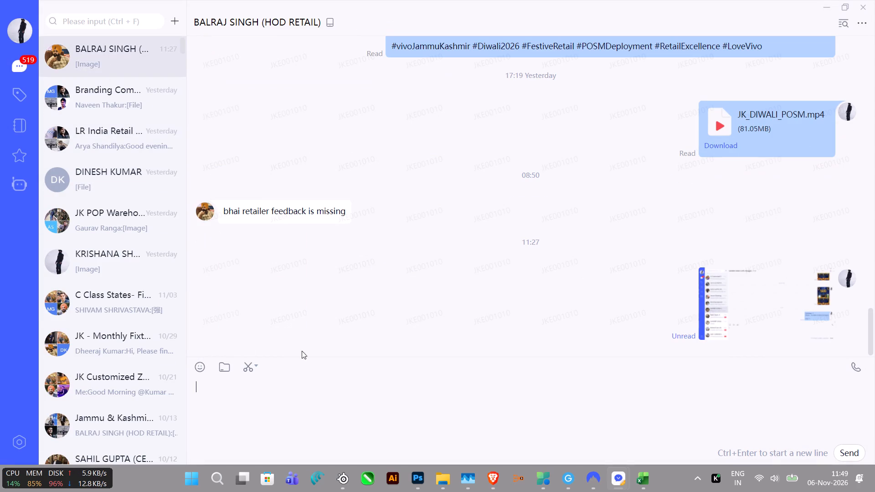
left_click(843, 20)
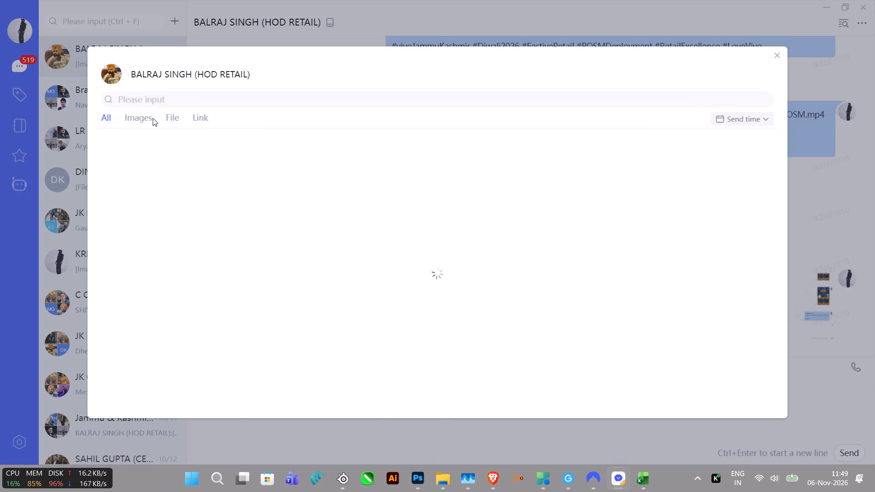
left_click(153, 118)
left_click(147, 121)
scroll(302, 296, "down", 7)
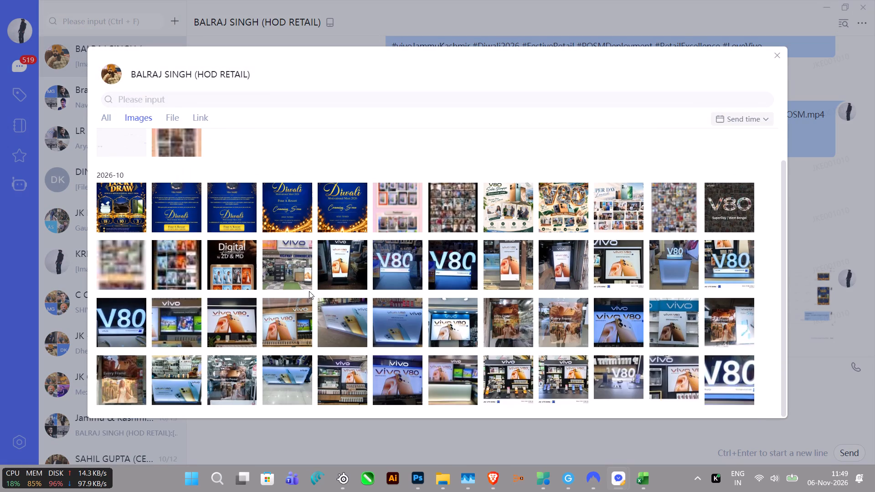
scroll(309, 291, "down", 4)
scroll(304, 294, "up", 5)
scroll(304, 294, "down", 16)
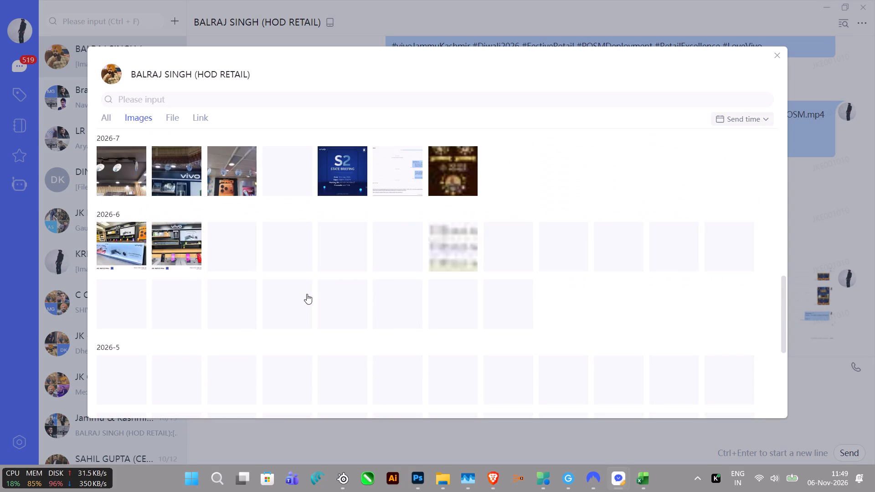
scroll(307, 294, "down", 5)
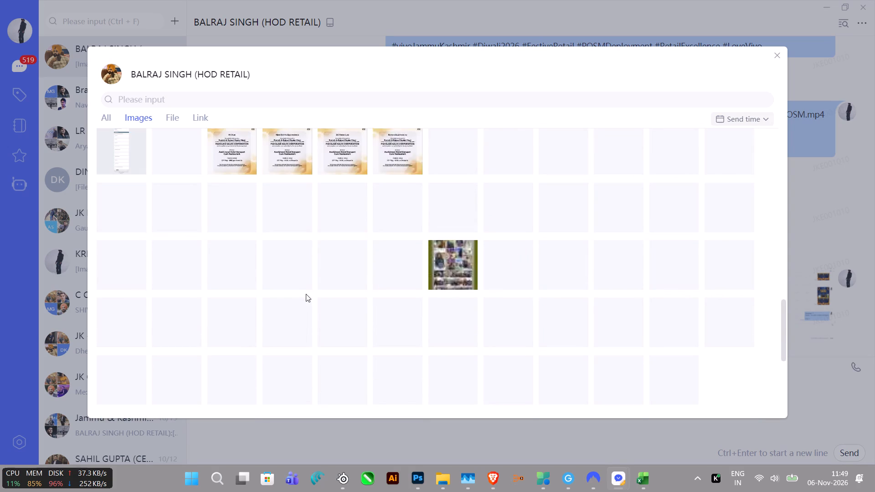
scroll(306, 294, "down", 4)
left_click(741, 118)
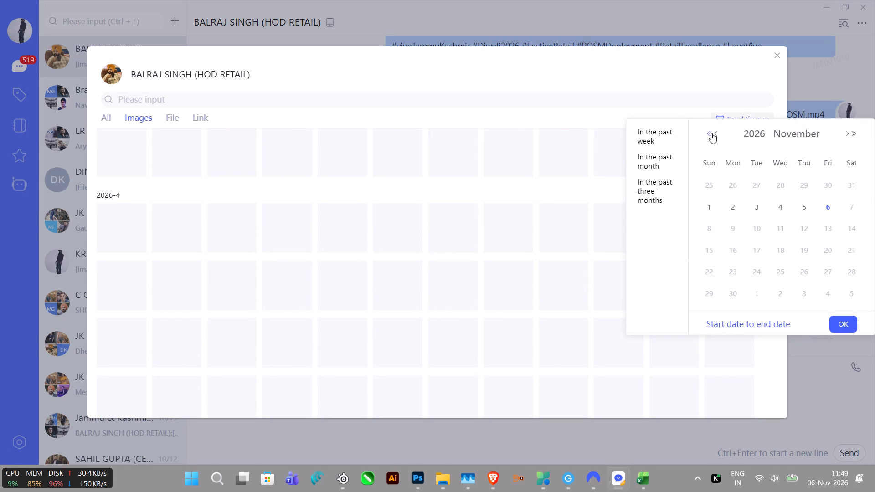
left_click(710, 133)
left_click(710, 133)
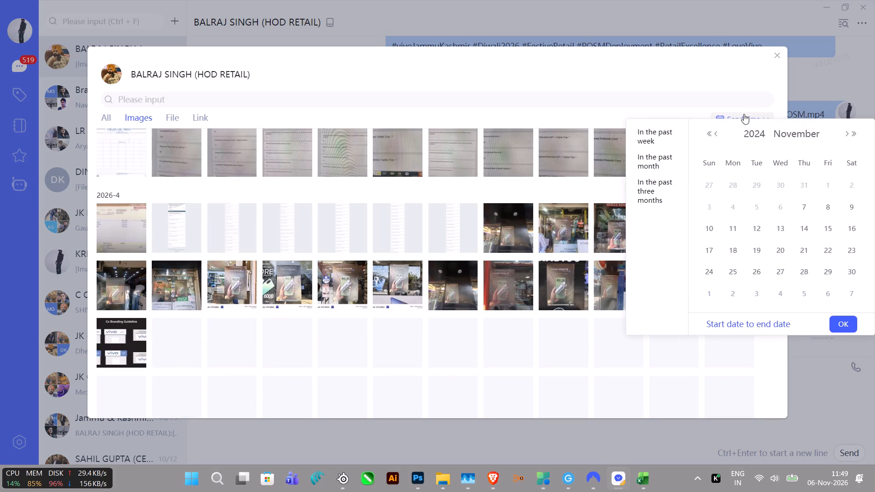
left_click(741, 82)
Look through the HOD Retail contact's older shared images from 2026-4 back to 2024-11 for event material.
scroll(430, 271, "down", 10)
scroll(385, 314, "up", 5)
scroll(387, 317, "down", 7)
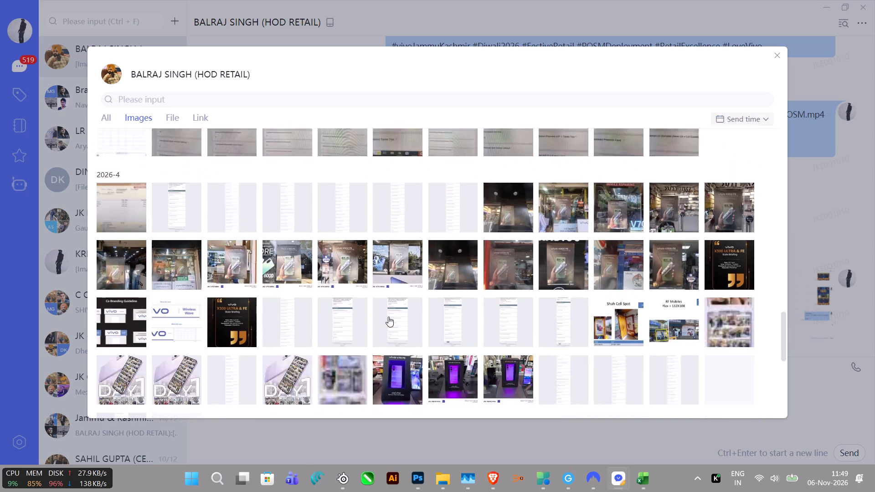
scroll(388, 317, "down", 15)
scroll(381, 316, "down", 15)
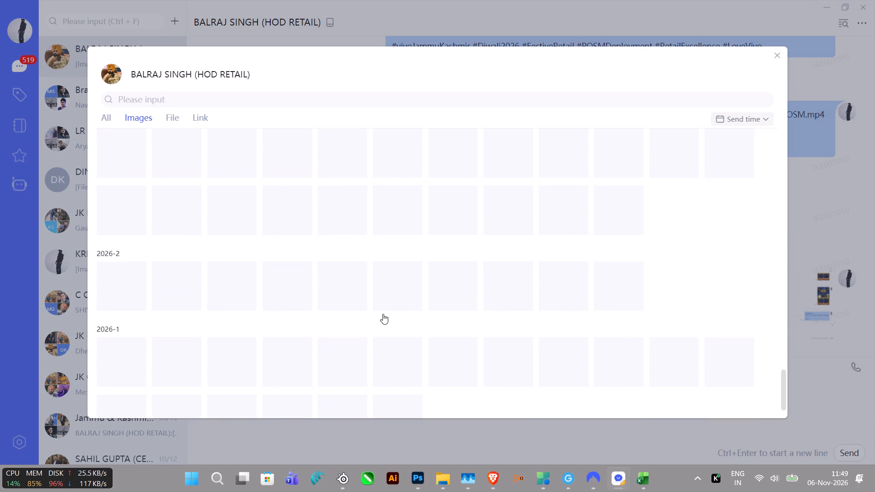
scroll(383, 314, "down", 20)
scroll(383, 314, "down", 15)
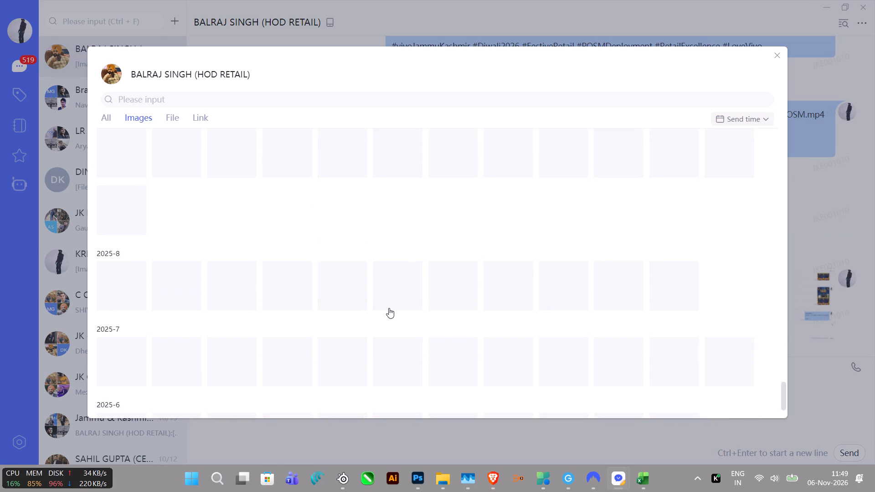
scroll(389, 308, "down", 14)
scroll(377, 297, "down", 15)
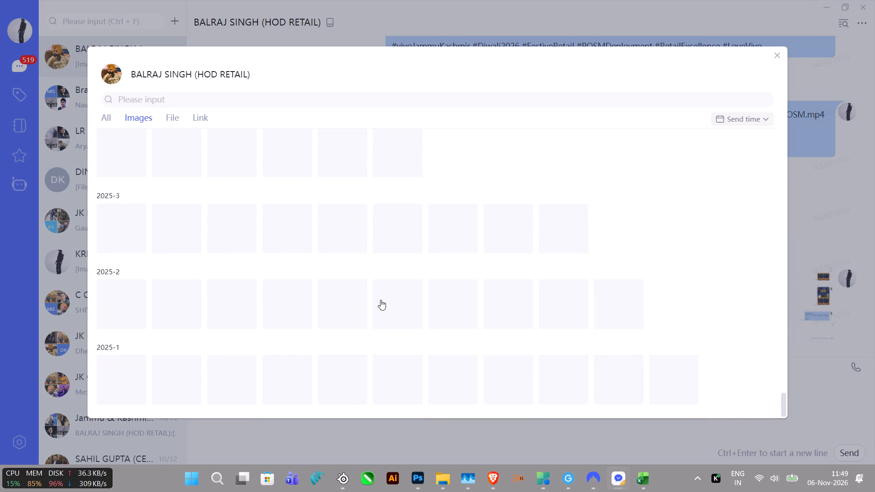
scroll(381, 300, "up", 5)
scroll(381, 301, "down", 16)
scroll(381, 307, "up", 4)
scroll(381, 306, "down", 8)
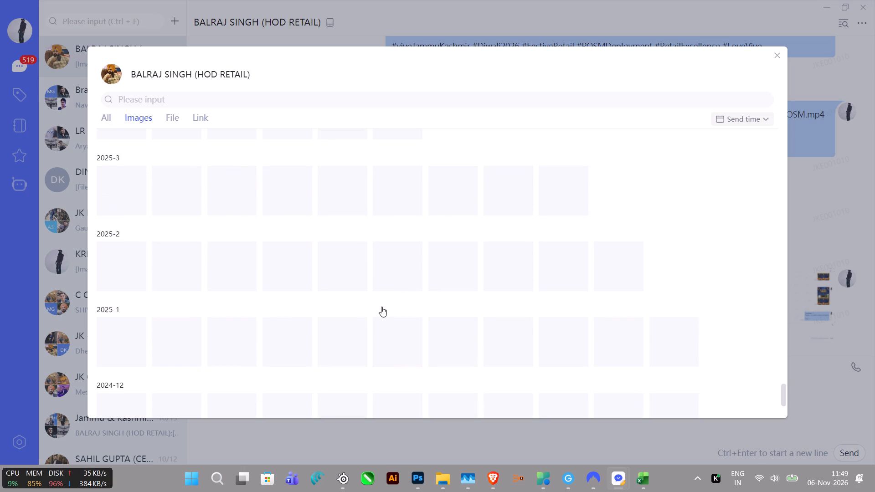
scroll(381, 307, "down", 7)
scroll(379, 305, "up", 5)
scroll(379, 305, "down", 9)
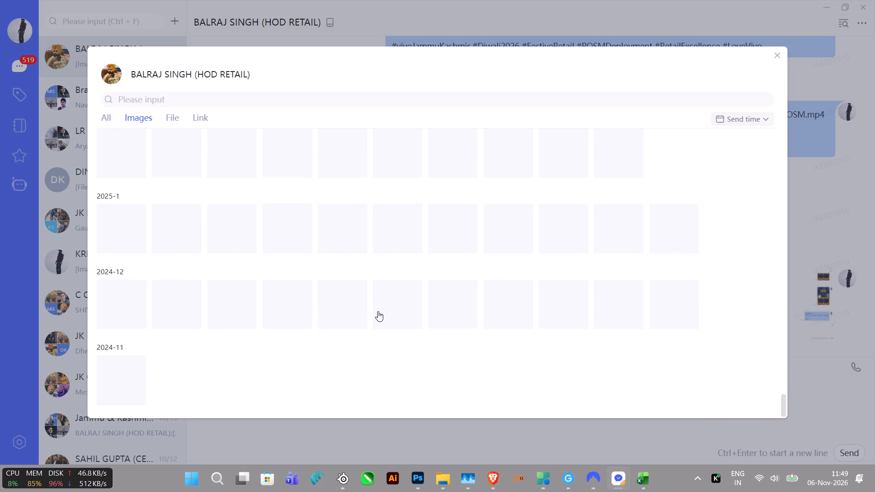
scroll(374, 311, "down", 5)
scroll(391, 342, "up", 5)
scroll(397, 337, "down", 19)
scroll(314, 364, "down", 2)
left_click(826, 368)
Search the vChat contacts for the DGM - JKL and open that conversation.
scroll(92, 251, "down", 2)
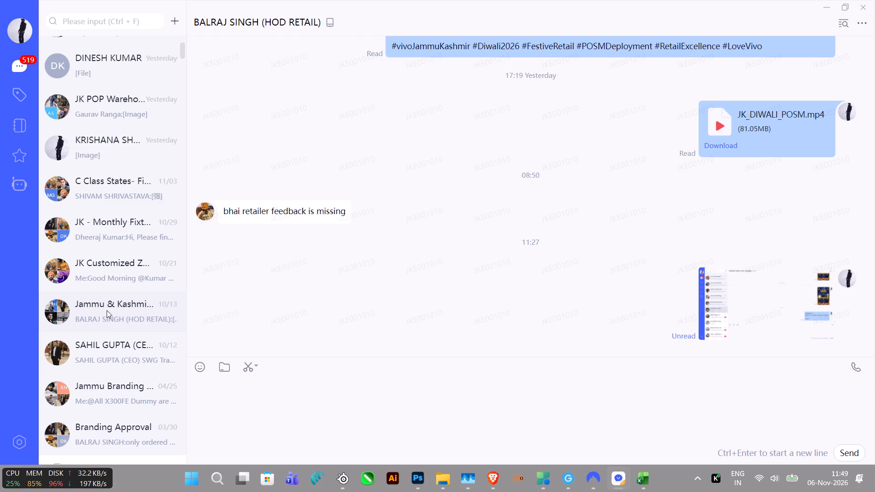
scroll(108, 314, "up", 3)
scroll(61, 334, "down", 2)
left_click(96, 27)
key("s")
type("unn")
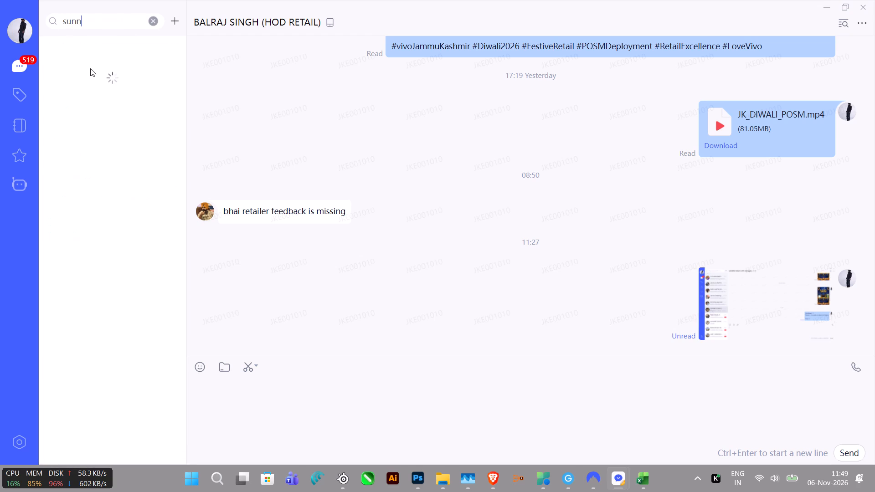
left_click(88, 79)
left_click(88, 79)
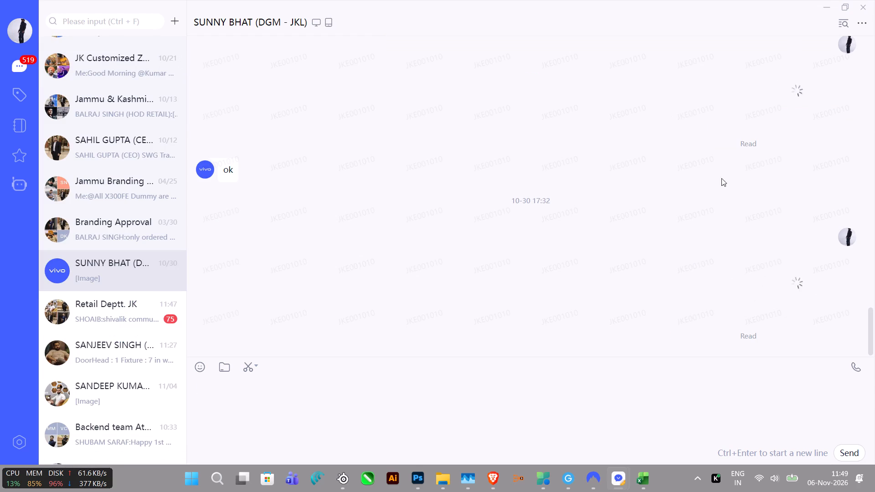
Look through the shared images in the DGM - JKL conversation from 2026-10 back to 2026-1 for event posters.
left_click(842, 25)
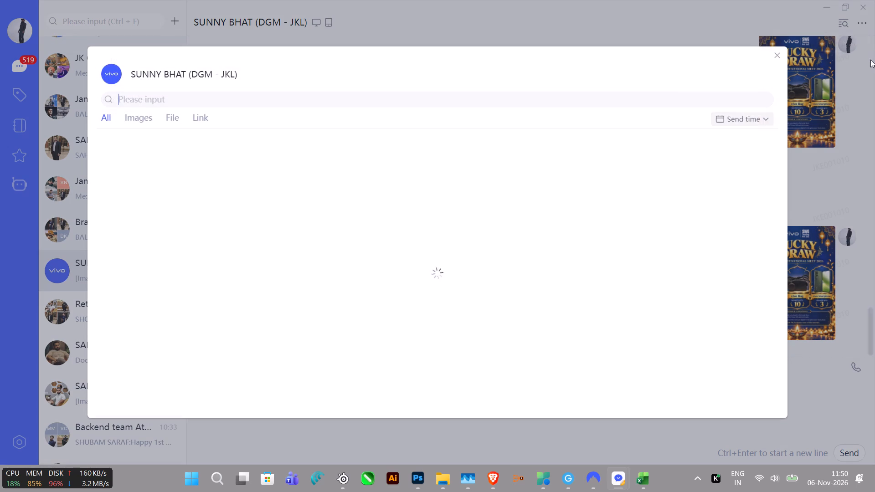
left_click(147, 120)
scroll(308, 303, "down", 13)
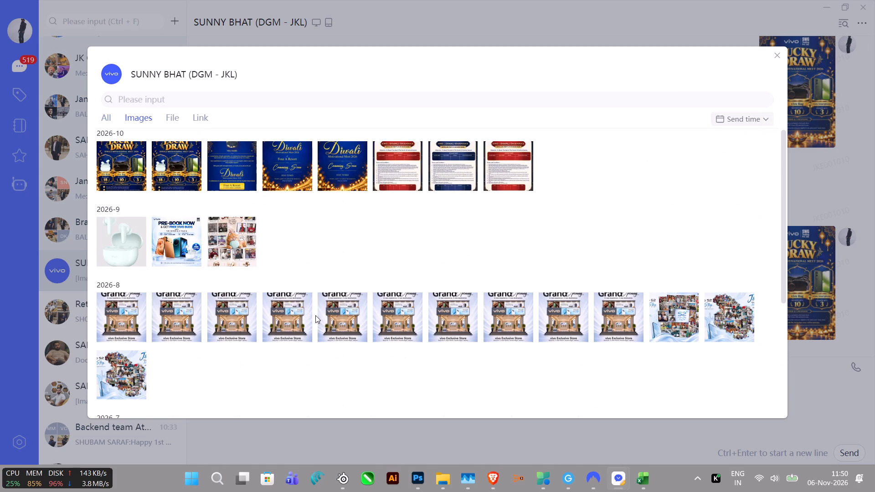
scroll(315, 315, "down", 6)
scroll(307, 320, "up", 5)
scroll(309, 319, "down", 15)
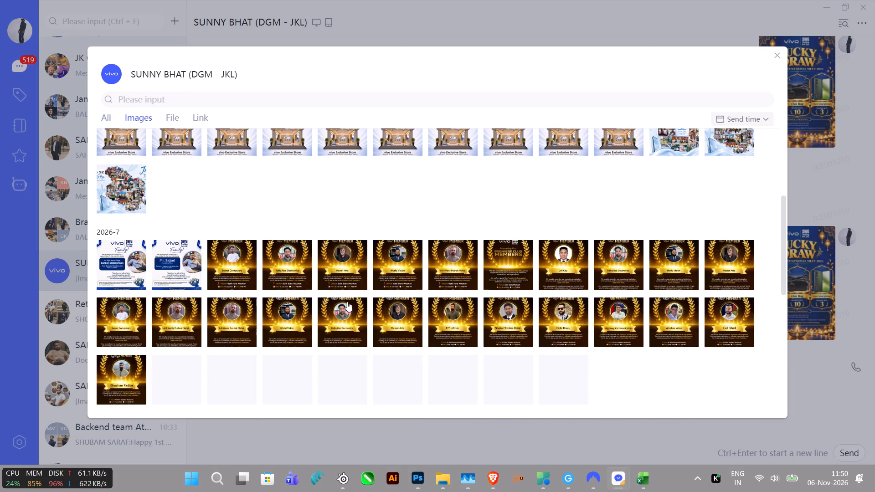
scroll(347, 302, "down", 9)
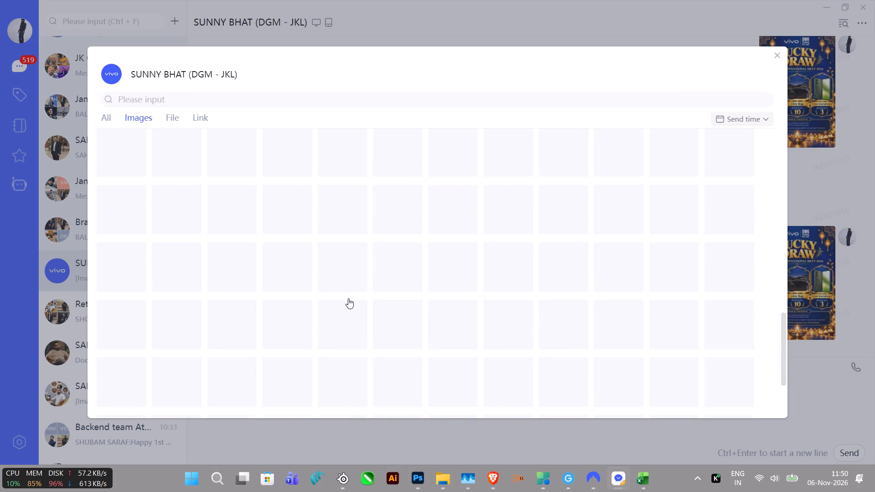
scroll(348, 298, "down", 9)
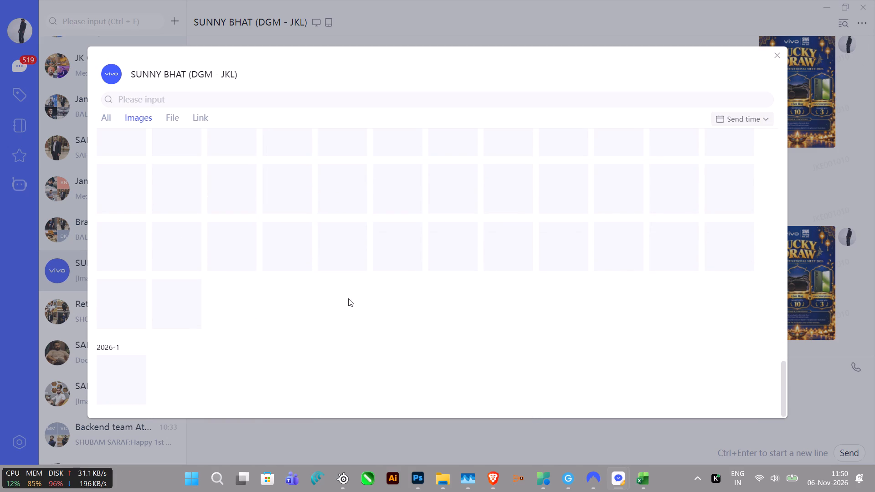
Check the DGM - JKL contact's older shared images back to 2024-12, and glance over the recent chat messages.
scroll(348, 298, "down", 9)
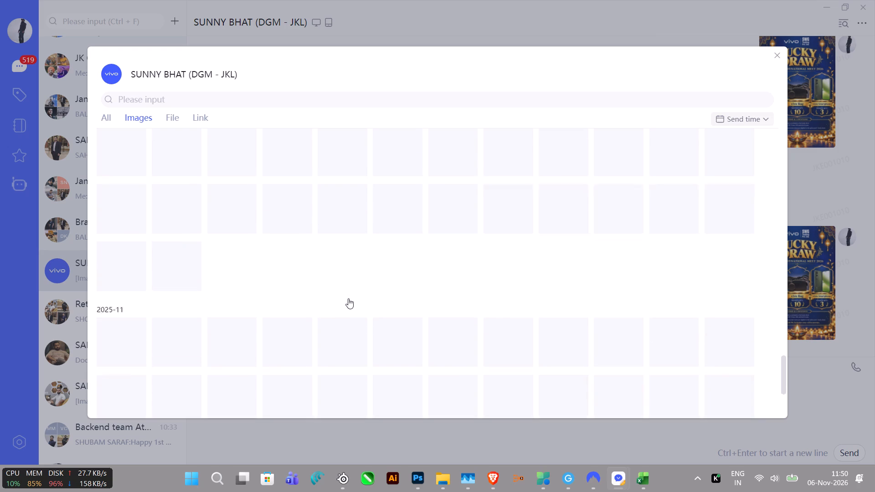
scroll(348, 298, "down", 9)
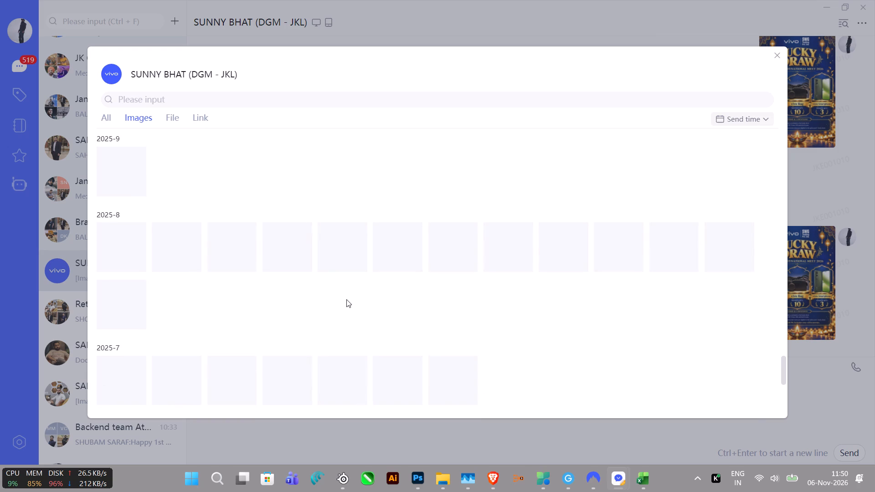
scroll(345, 300, "down", 11)
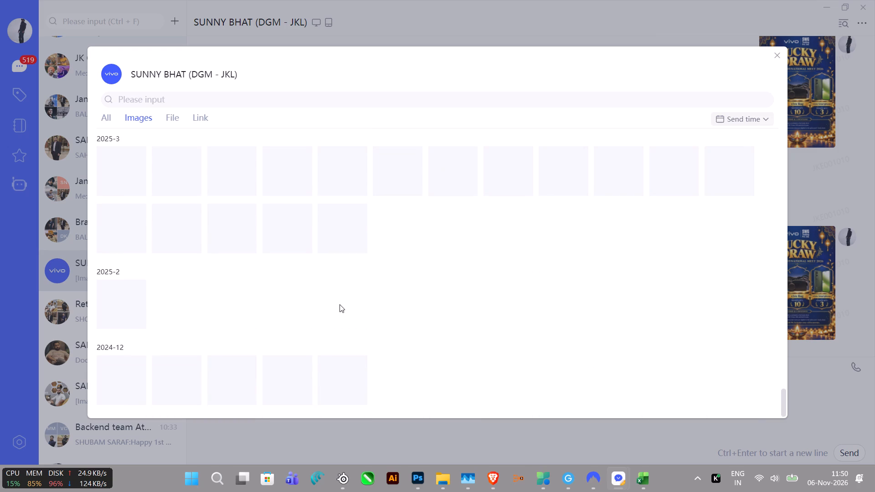
scroll(340, 304, "down", 11)
scroll(498, 371, "down", 4)
left_click(790, 353)
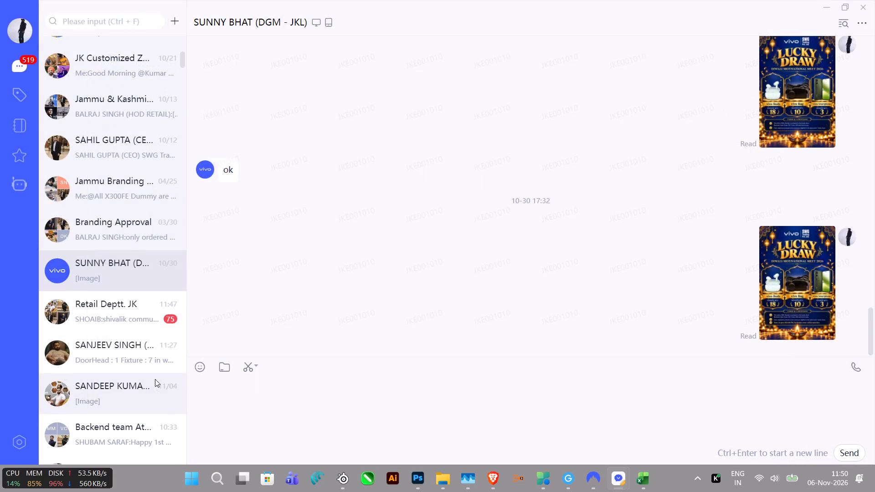
scroll(339, 329, "up", 5)
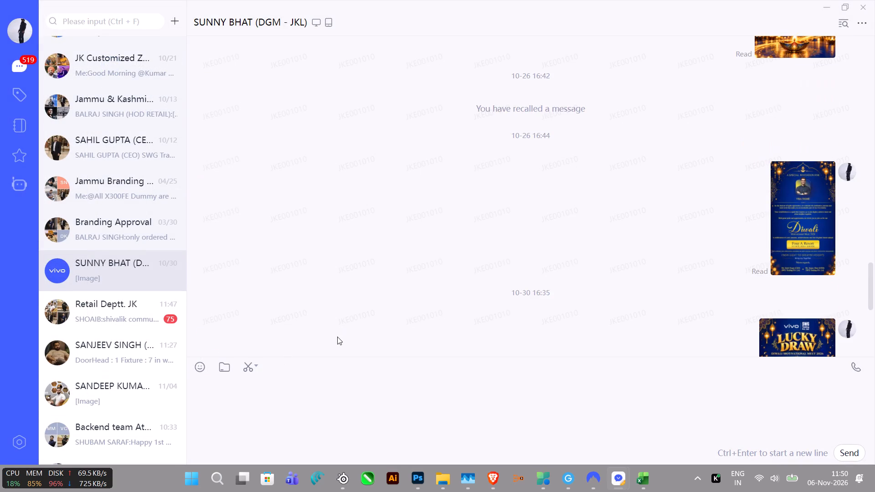
scroll(339, 332, "down", 4)
Switch to File Explorer and open the Graphics folder inside Models on the EXTERNAL_USB (E:) drive.
key("alt+Tab")
key("alt+Tab")
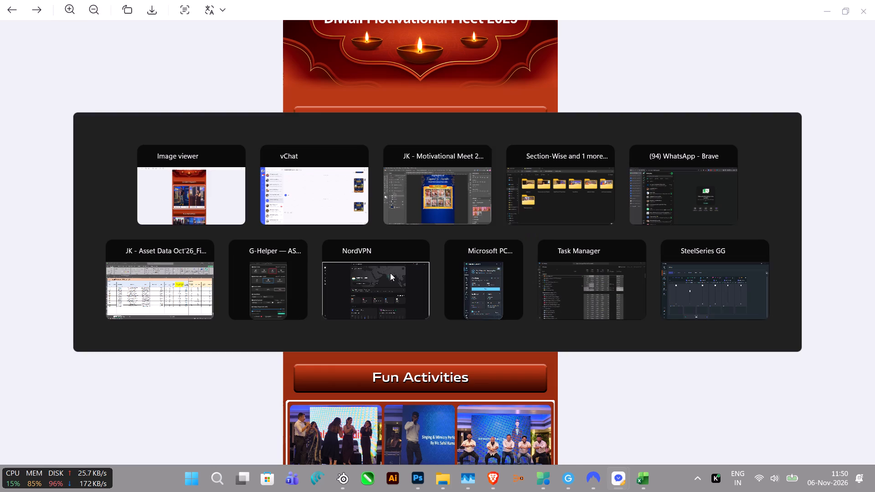
key("alt+Tab")
left_click(589, 206, "alt")
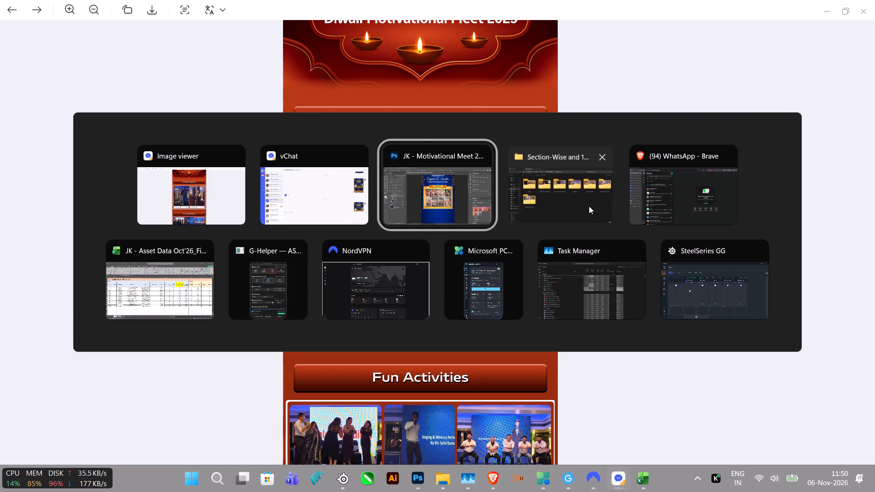
left_click(90, 16)
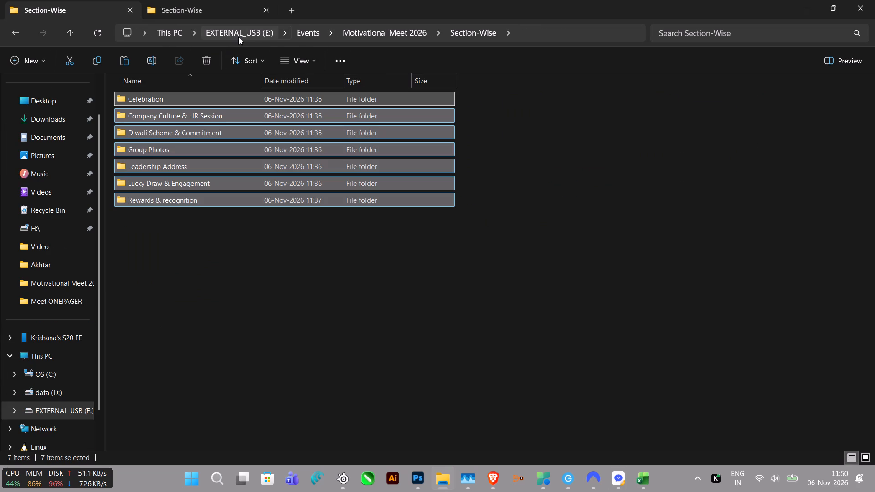
left_click(238, 37)
type("modd")
key("Return")
key("Return")
key("Down")
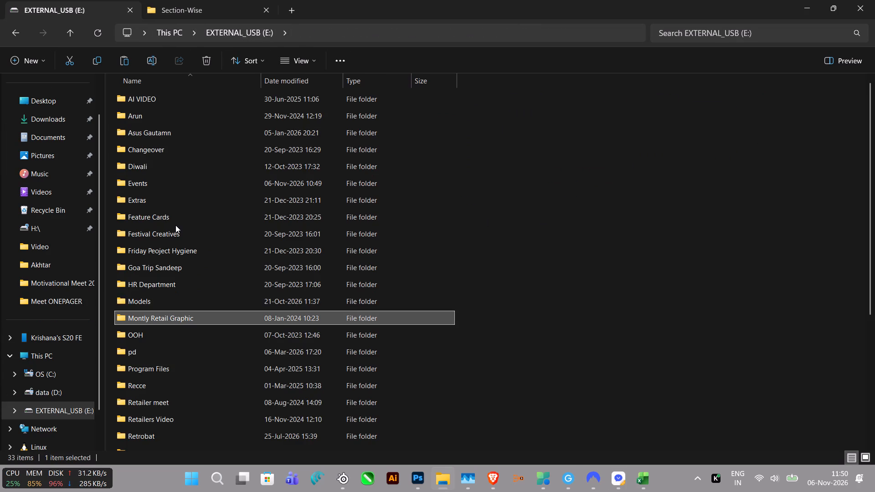
key("Up")
key("Return")
key("Down")
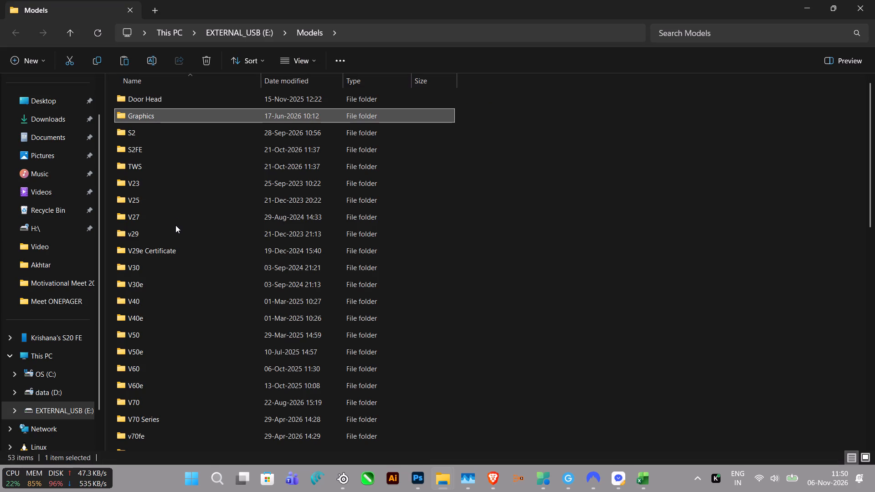
key("Return")
Open the Oct folder inside the 2024 graphics folder.
key("Down")
key("Down")
key("Up")
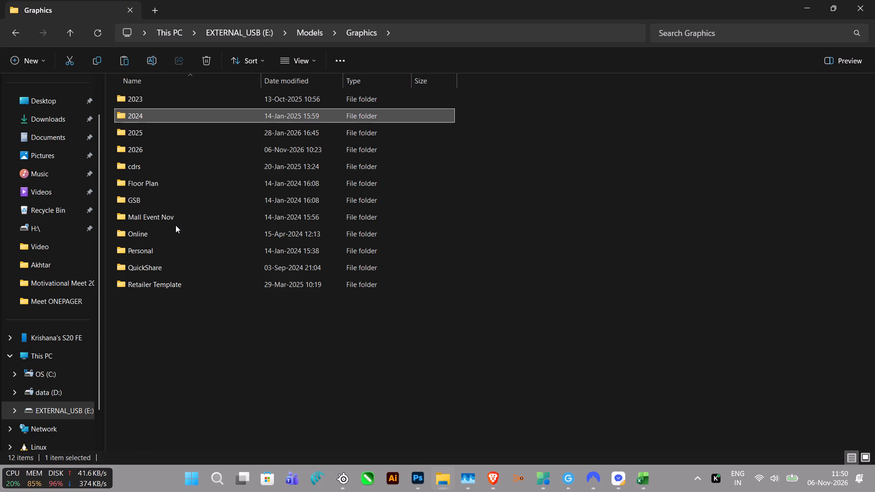
key("Return")
key("Down")
key("Down")
key("Down")
key("Down")
key("Down")
key("Down")
key("Down")
key("Down")
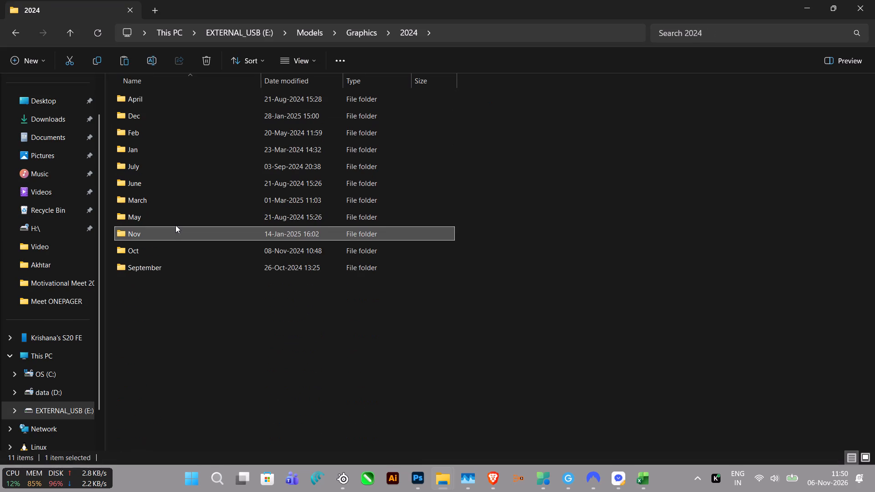
key("Down")
key("Return")
Examine the Diwali Creatives folder and its Diwali VBA Invitation and POSM subfolders for reusable event artwork.
key("d")
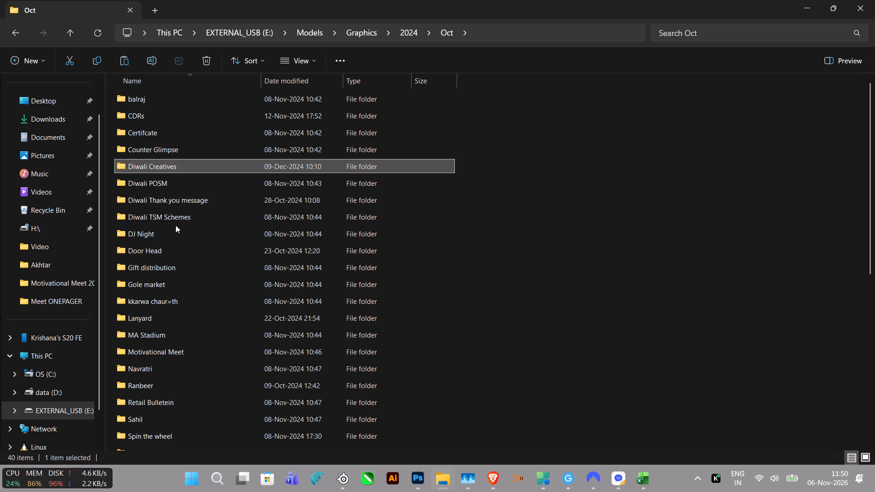
key("Up")
key("Down")
key("Return")
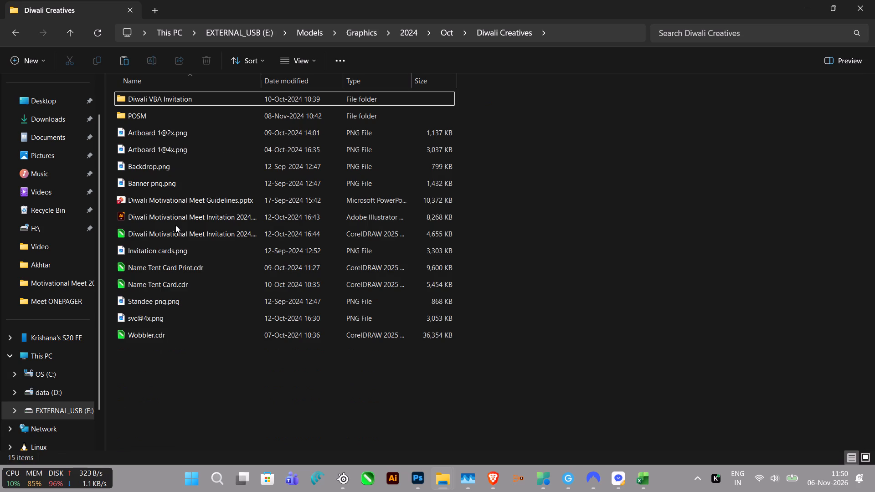
scroll(197, 322, "up", 11, "ctrl")
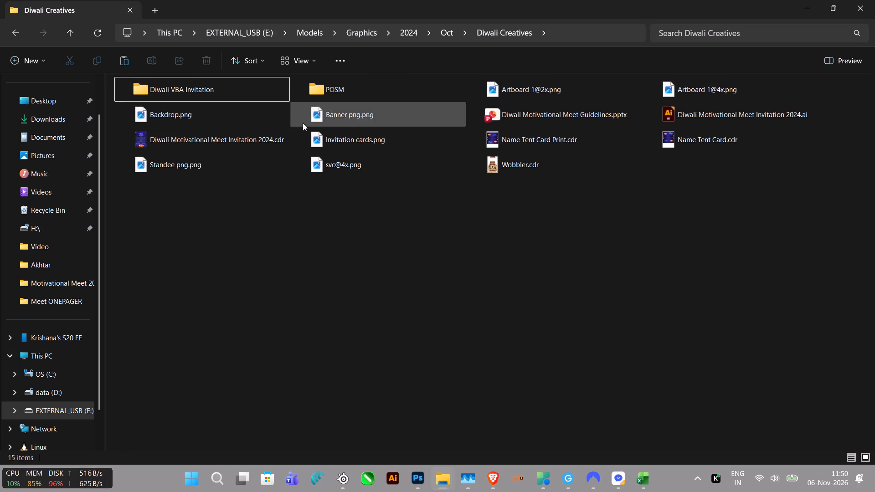
double_click(217, 91)
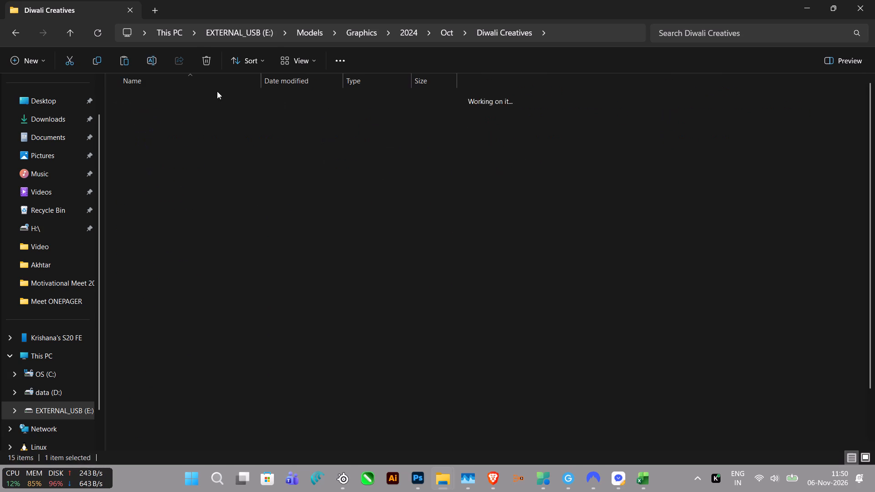
scroll(223, 140, "up", 20, "ctrl")
scroll(223, 140, "up", 4, "ctrl")
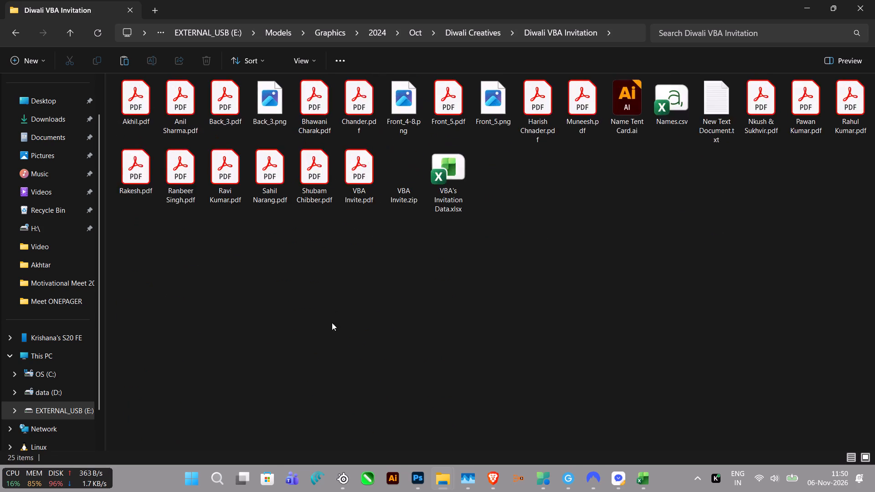
scroll(332, 323, "up", 12, "ctrl")
left_click(319, 348)
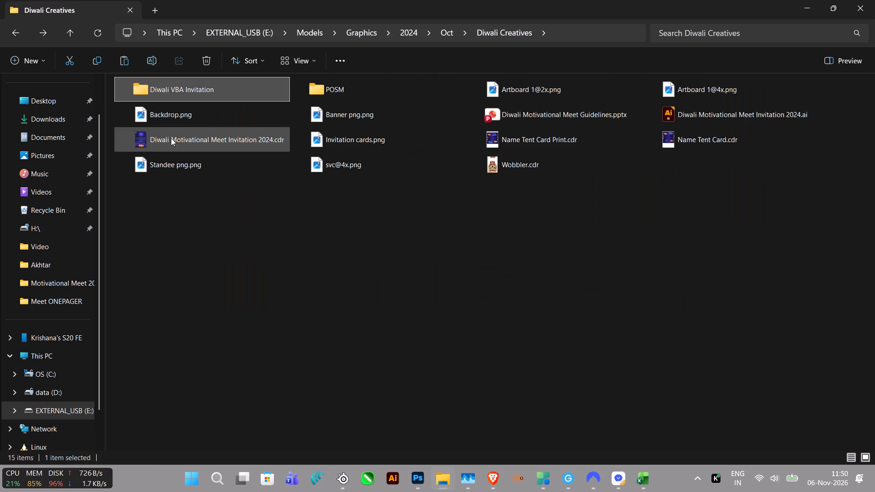
double_click(321, 92)
scroll(309, 340, "up", 10, "ctrl")
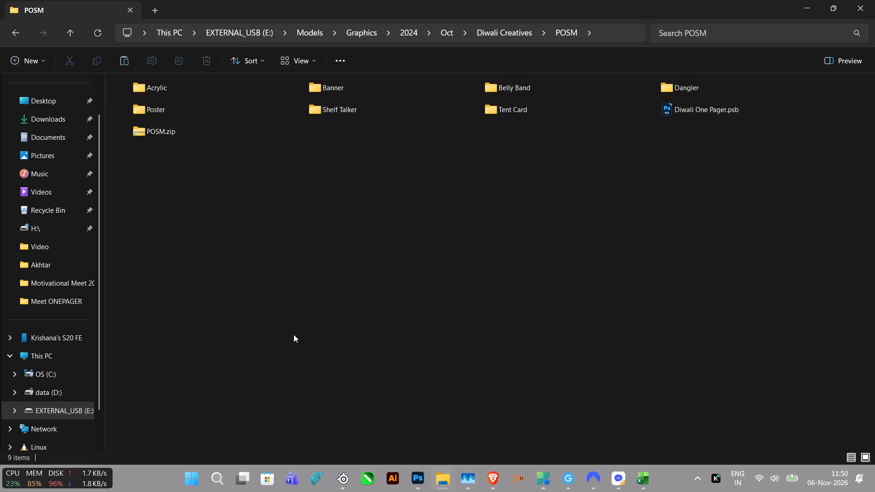
scroll(293, 334, "up", 2, "ctrl")
left_click(259, 294)
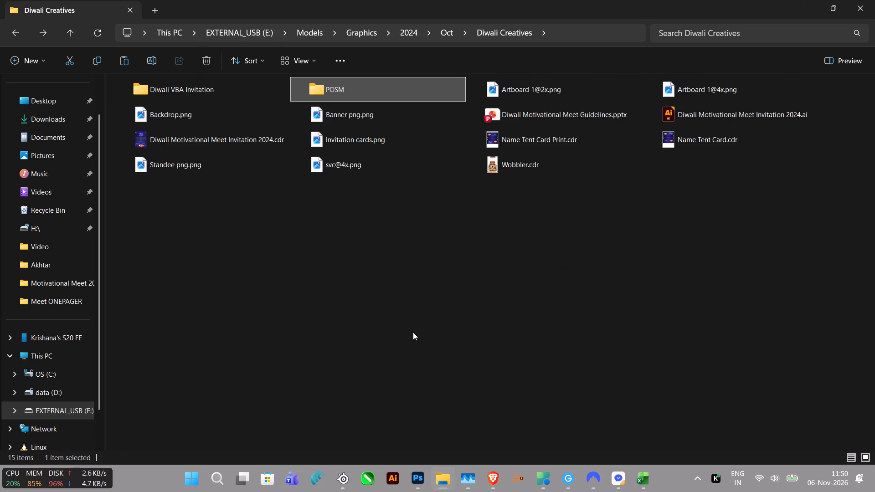
left_click(415, 343)
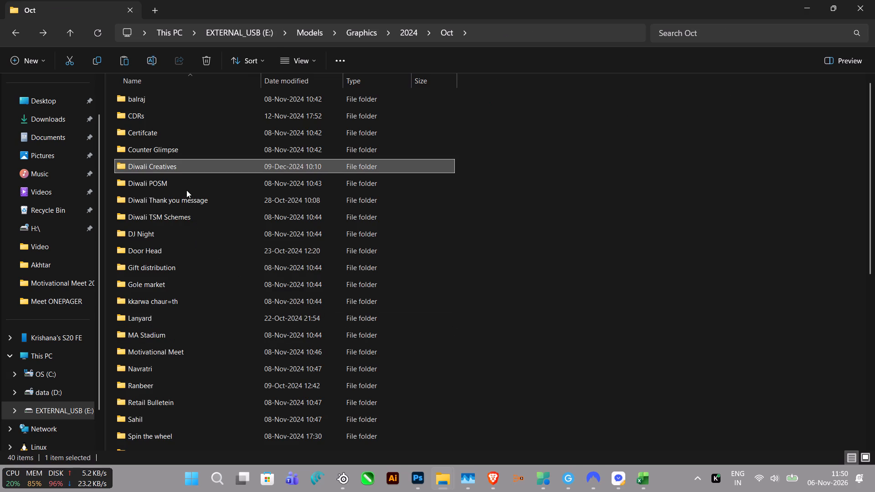
Browse the Diwali POSM folder with enlarged thumbnails for usable Diwali artwork.
double_click(186, 190)
double_click(172, 183)
scroll(325, 379, "up", 11, "ctrl")
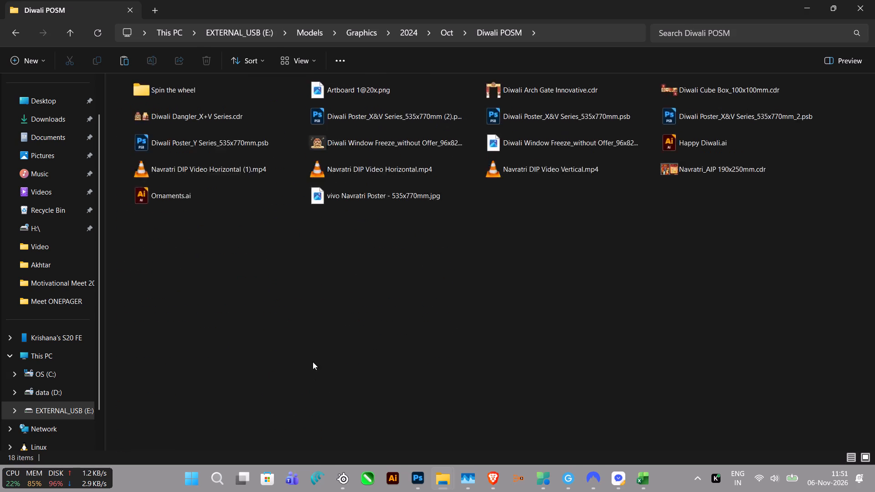
scroll(313, 362, "up", 20, "ctrl")
left_click(303, 365)
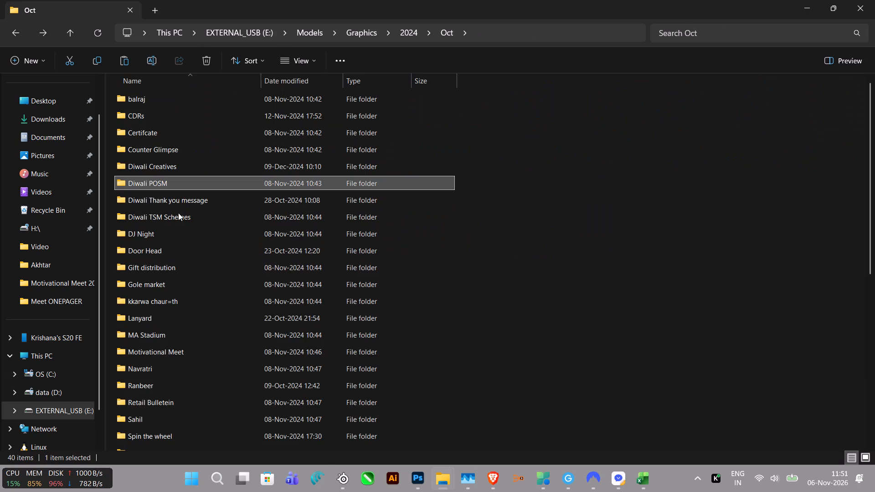
double_click(168, 179)
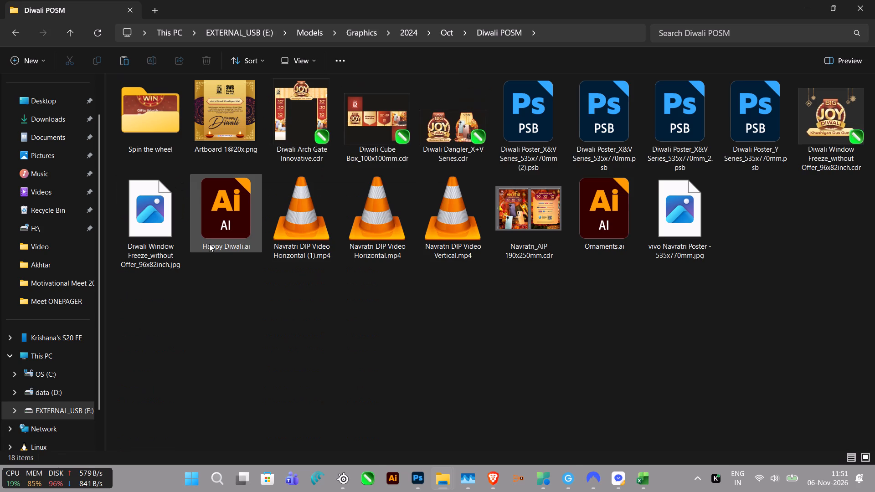
scroll(214, 347, "up", 10, "ctrl")
left_click(209, 344)
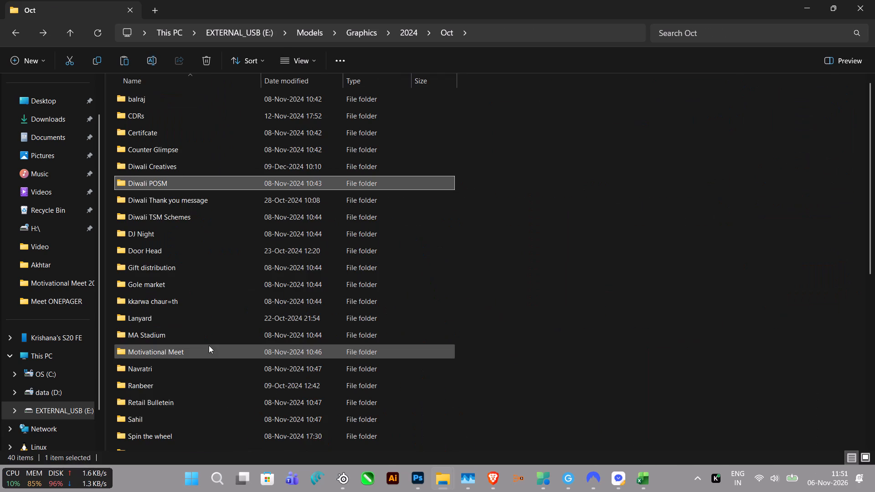
Check the DJ Night folder and its PIC subfolder, and return to the Oct folder.
double_click(176, 234)
scroll(197, 279, "up", 15, "ctrl")
double_click(169, 157)
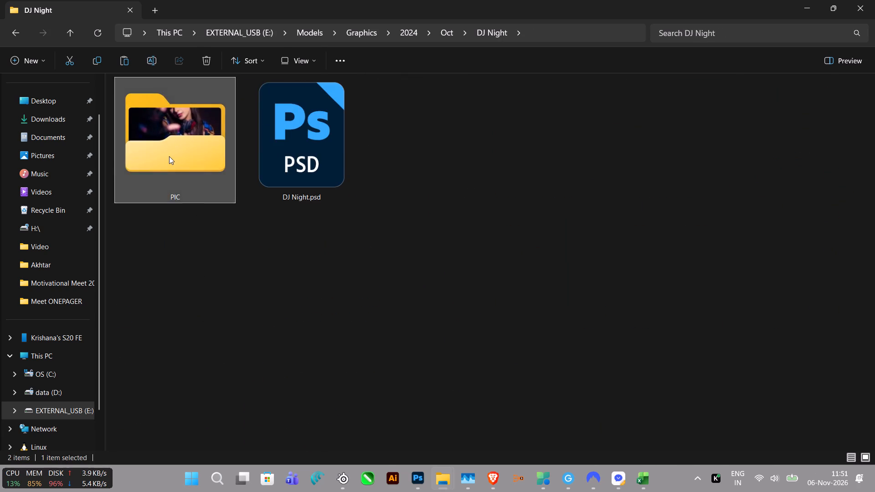
scroll(258, 335, "up", 4, "ctrl")
left_click(255, 337)
left_click(255, 336)
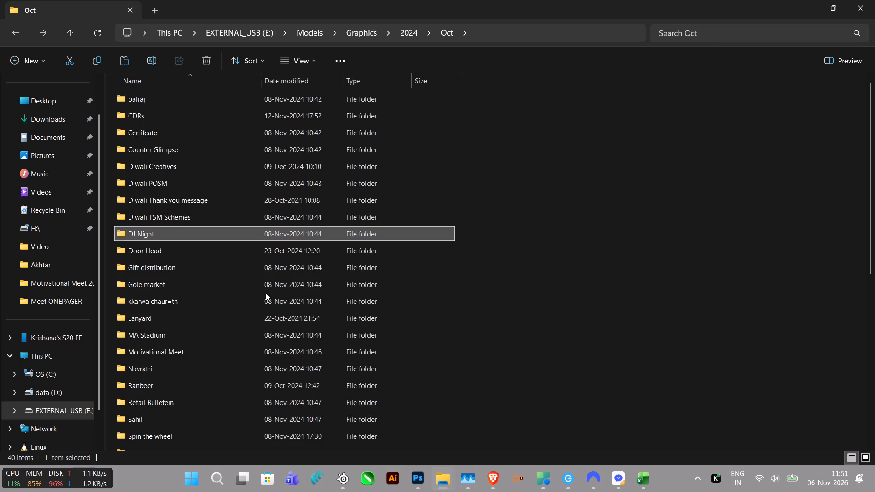
Browse the Motivational Meet folder inside Oct with enlarged thumbnails for reusable event artwork, and return to the Oct folder.
key("m")
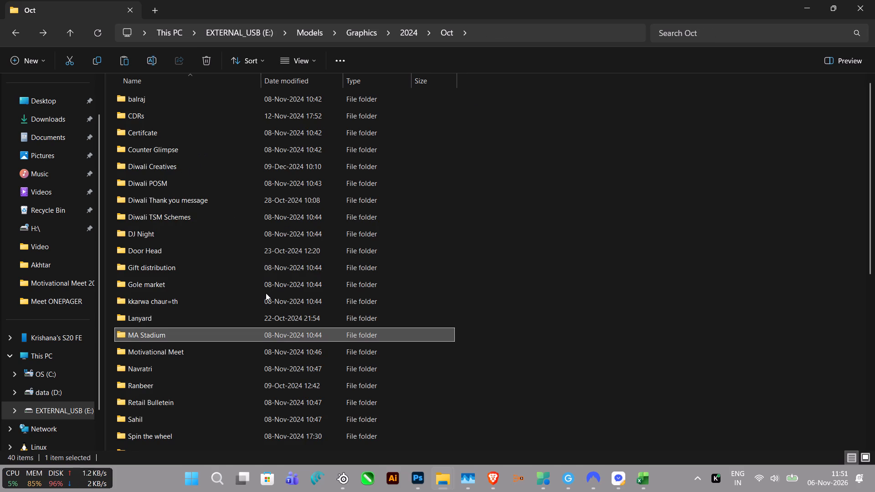
double_click(189, 352)
scroll(242, 313, "up", 7, "ctrl")
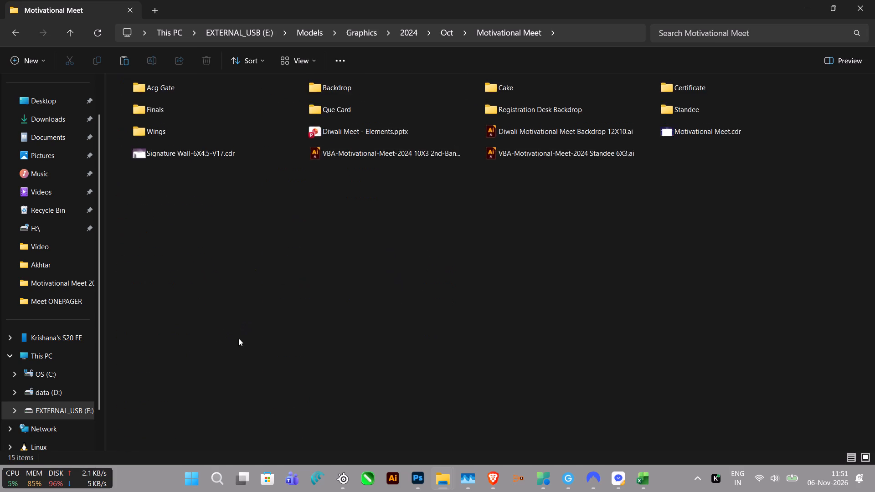
scroll(238, 338, "up", 20, "ctrl")
scroll(238, 338, "up", 12, "ctrl")
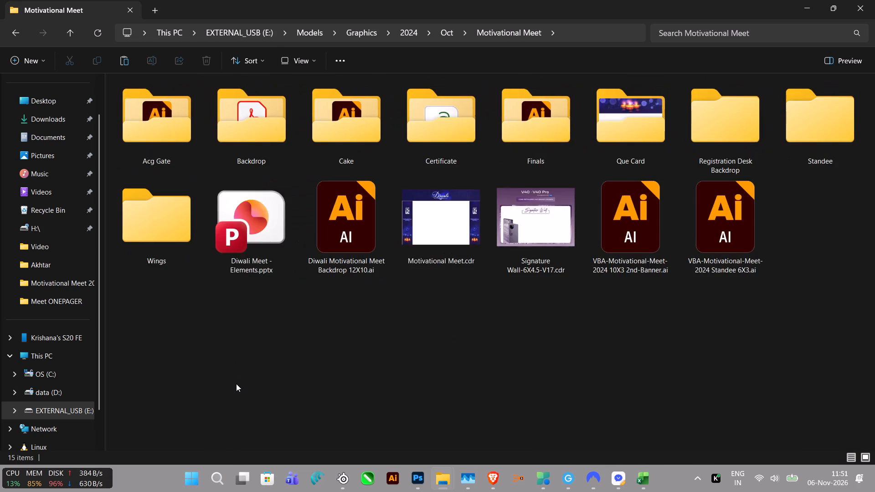
scroll(236, 384, "up", 3, "ctrl")
left_click(238, 381)
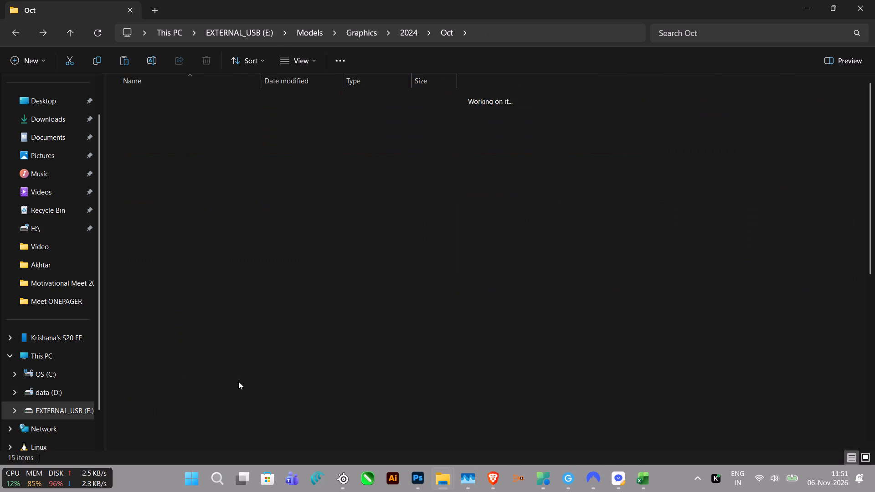
double_click(181, 353)
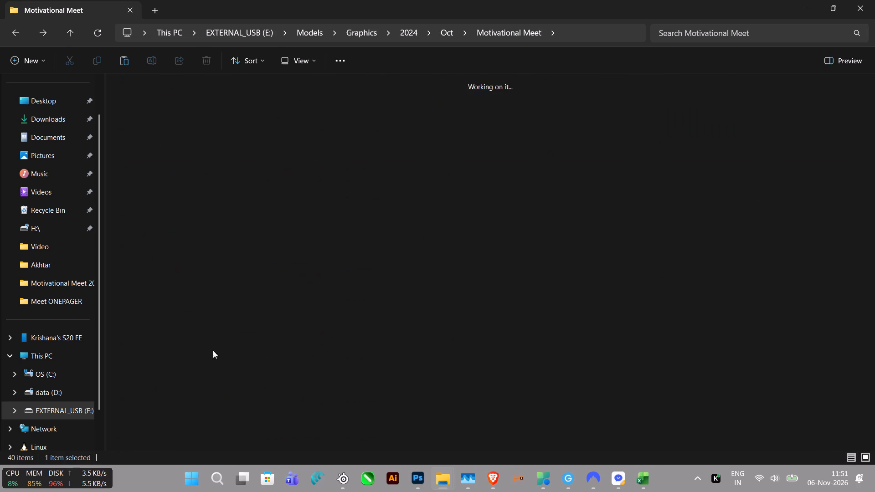
scroll(273, 344, "up", 4, "ctrl")
scroll(281, 342, "down", 2, "ctrl")
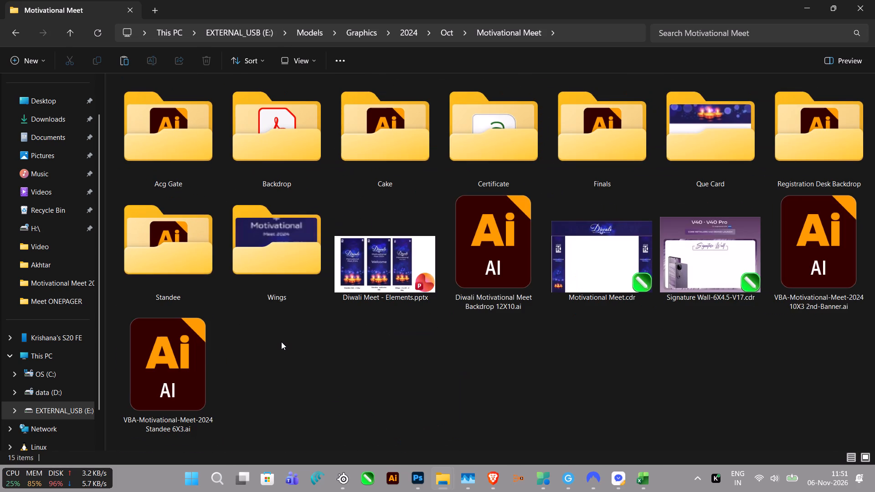
left_click(274, 343)
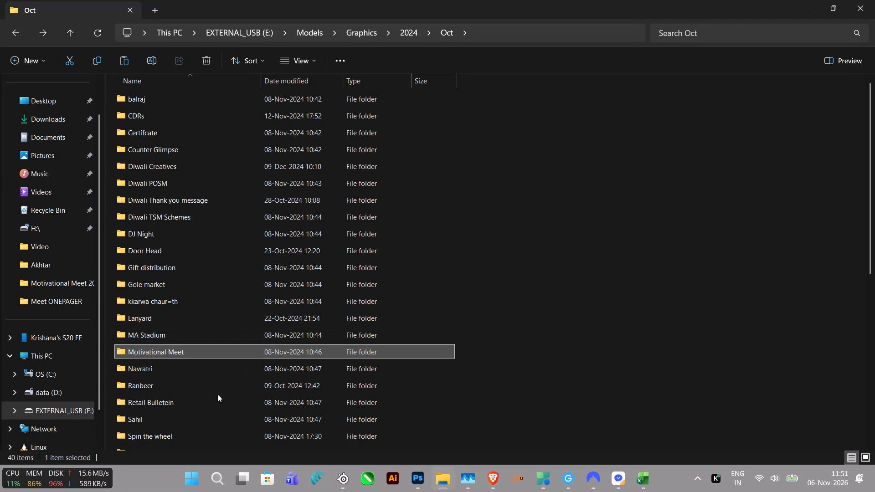
Open VBA Motovational Meet Onepager.psb from the VBA MEET ONE PAGER folder in Photoshop.
scroll(217, 394, "down", 3)
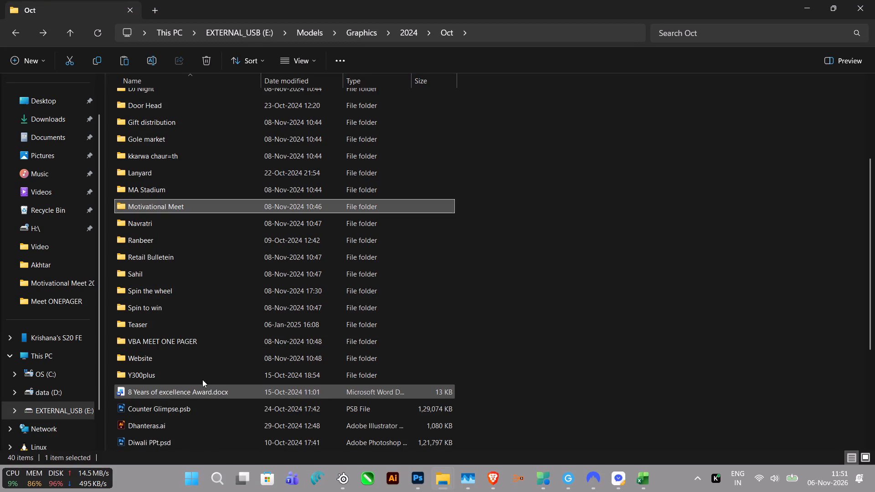
double_click(196, 342)
scroll(227, 378, "up", 3, "ctrl")
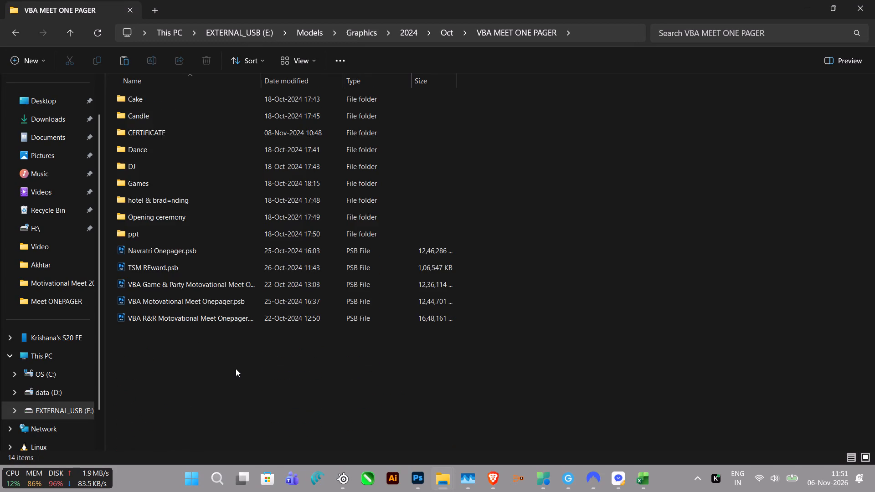
scroll(236, 369, "up", 20, "ctrl")
scroll(236, 369, "up", 13, "ctrl")
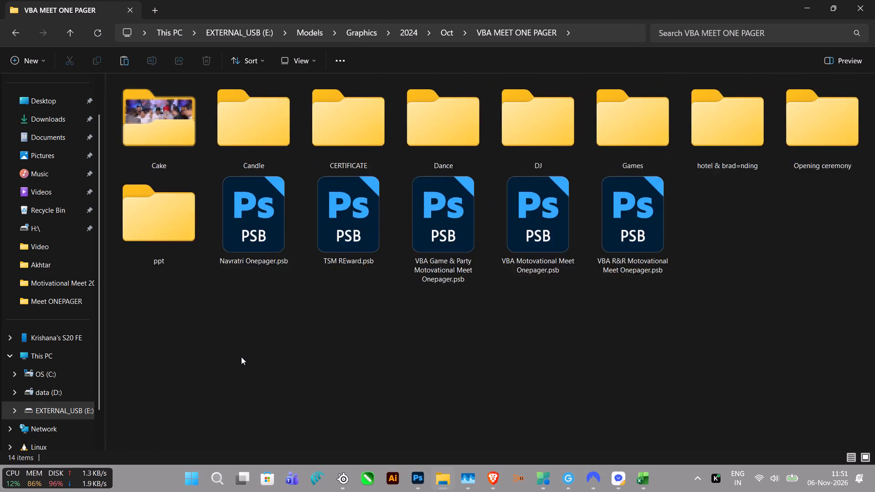
scroll(241, 357, "up", 8, "ctrl")
scroll(234, 363, "down", 3, "ctrl")
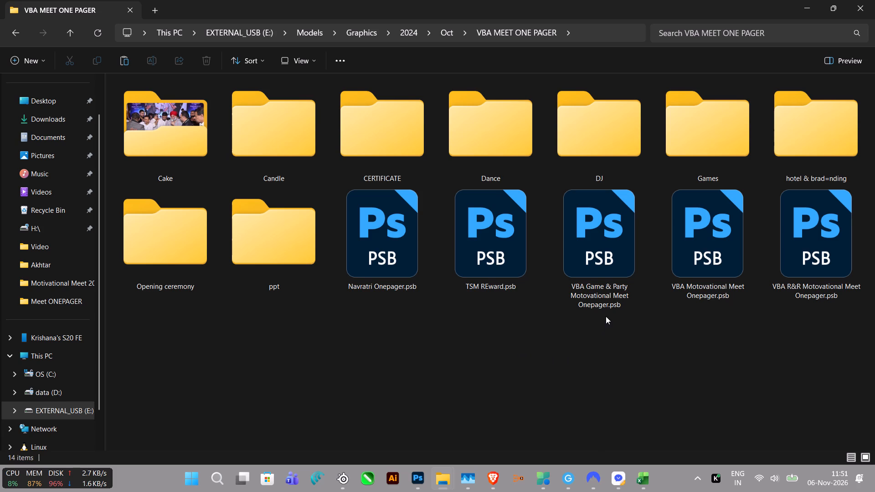
left_click(720, 296)
left_click(614, 277)
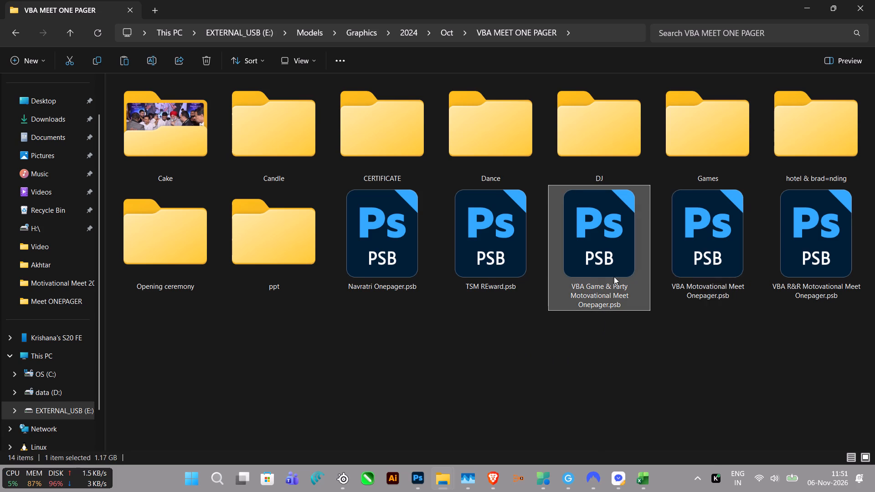
double_click(723, 267)
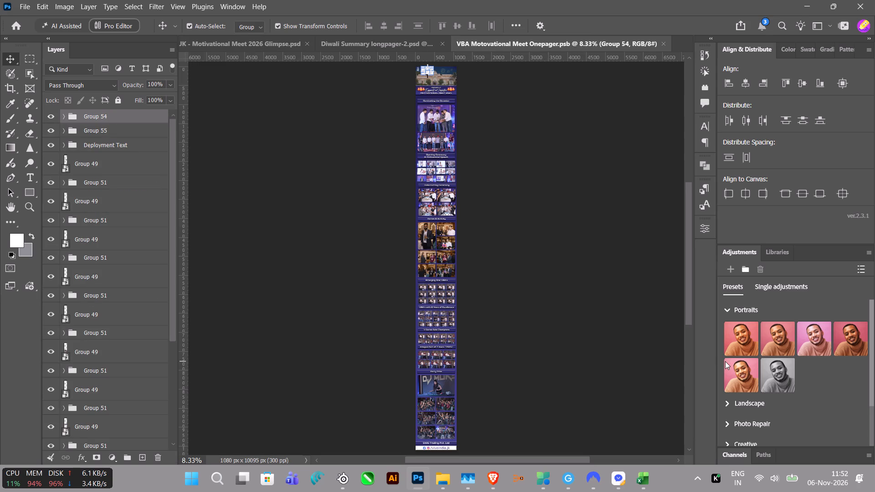
Examine the 2024 Motivational Meet one-pager's header, section headings and photo grid layouts as a reference.
scroll(489, 111, "up", 9, "alt")
scroll(450, 174, "up", 3, "alt")
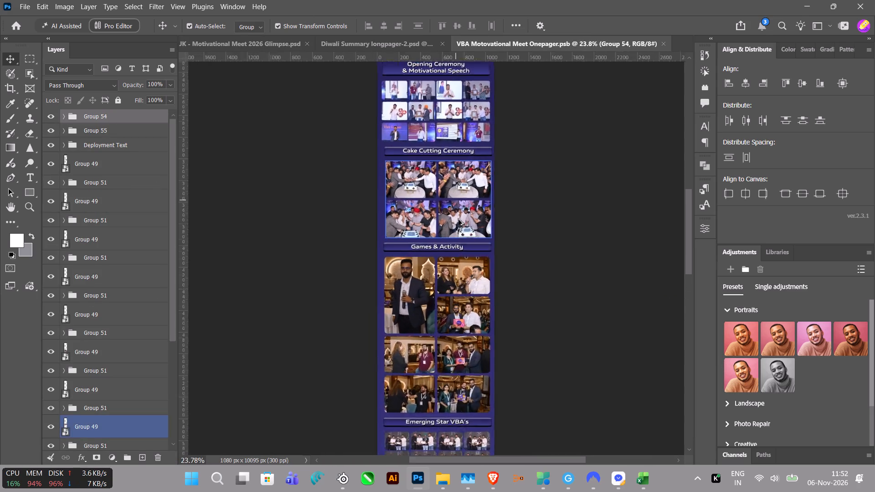
scroll(458, 220, "up", 3, "alt")
scroll(458, 271, "up", 16)
scroll(412, 206, "up", 8)
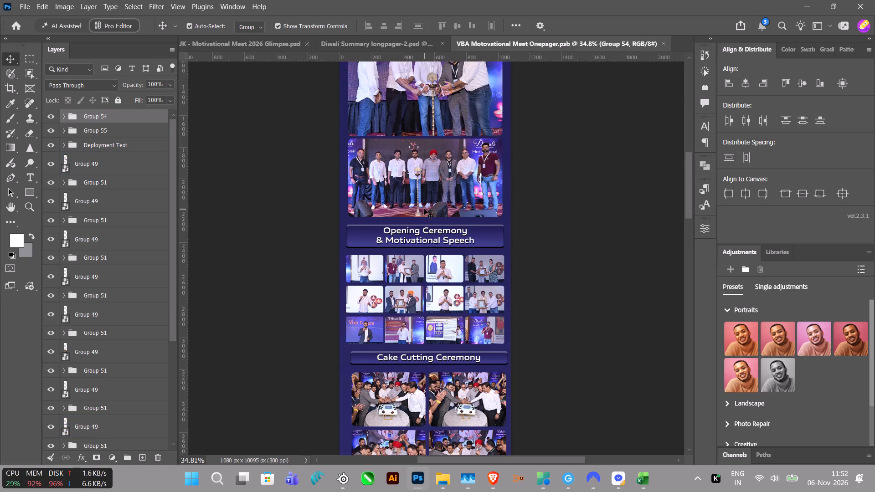
scroll(424, 209, "up", 17)
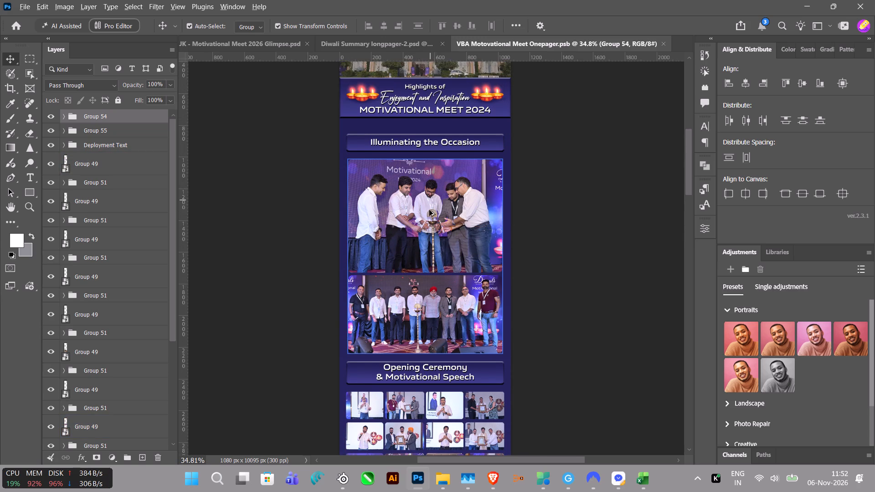
scroll(429, 210, "up", 4, "alt")
scroll(429, 210, "down", 3)
scroll(454, 425, "down", 4, "alt")
scroll(484, 395, "down", 4)
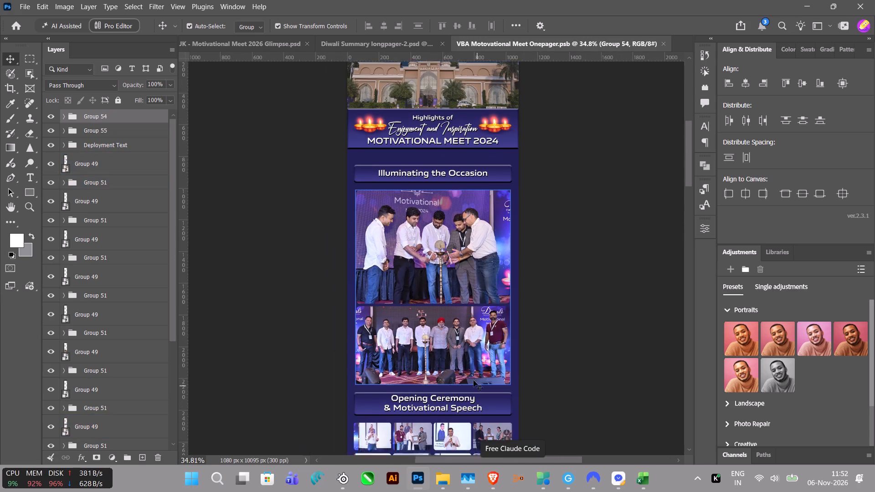
scroll(474, 380, "down", 1)
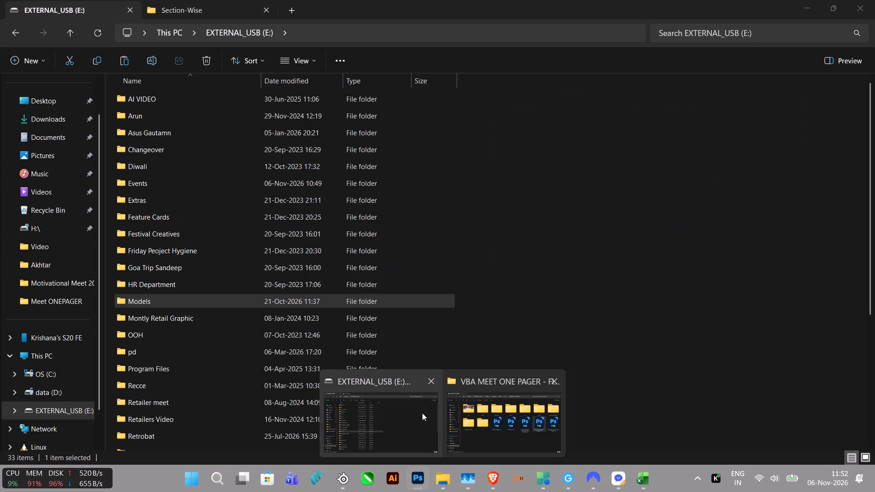
Switch to the Section-Wise folder in File Explorer and review the Company Culture & HR Session and Diwali Scheme & Commitment photos.
left_click(404, 412)
left_click(179, 11)
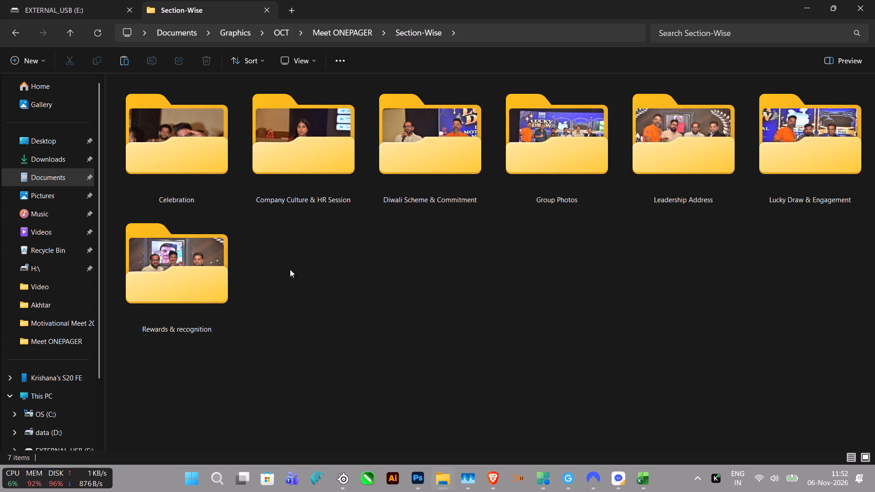
scroll(328, 304, "up", 3, "ctrl")
double_click(286, 169)
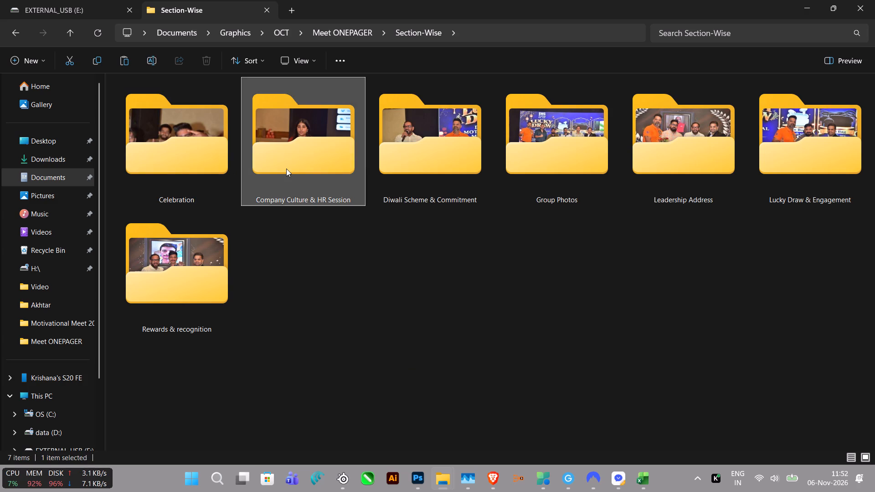
scroll(468, 303, "up", 18, "ctrl")
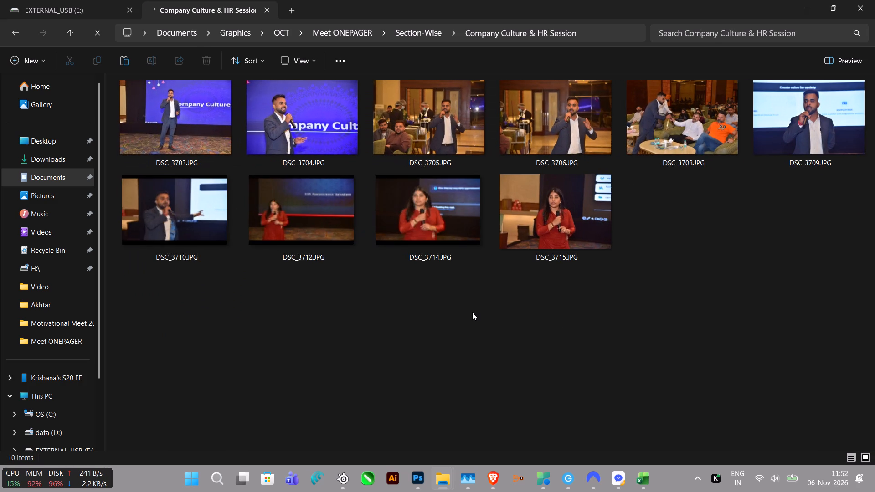
left_click(472, 312)
double_click(441, 136)
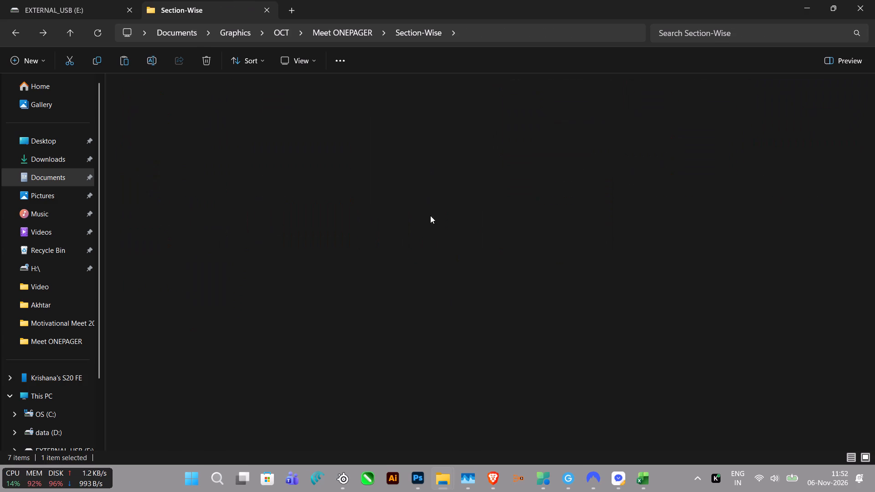
scroll(435, 292, "up", 17, "ctrl")
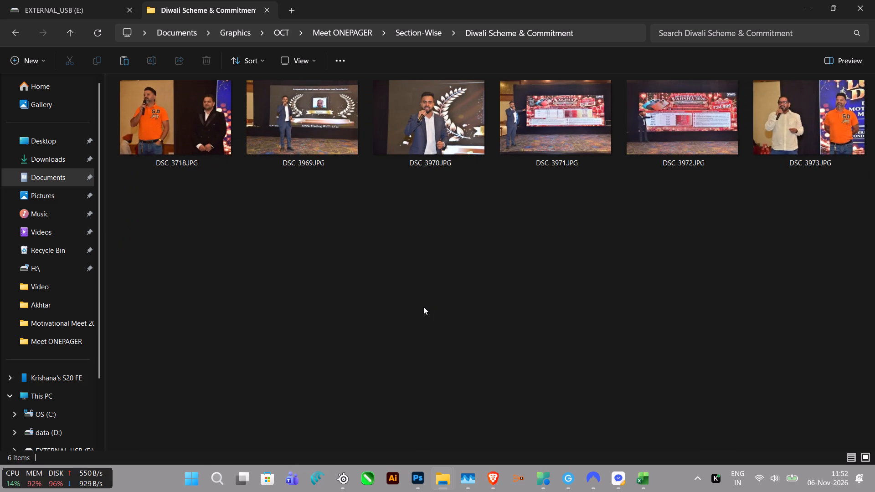
left_click(423, 306)
Review the photos in the Group Photos and Leadership Address folders, and return to the Section-Wise folder.
double_click(549, 167)
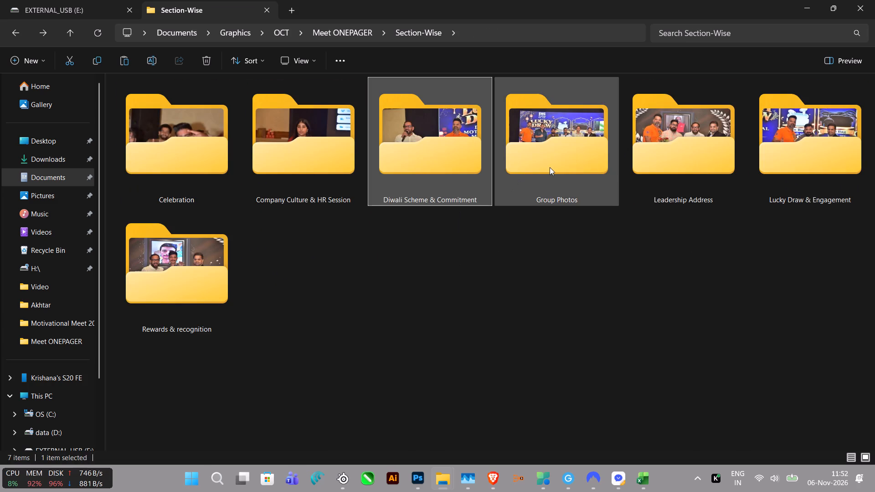
scroll(450, 315, "up", 20, "ctrl")
scroll(450, 315, "up", 1, "ctrl")
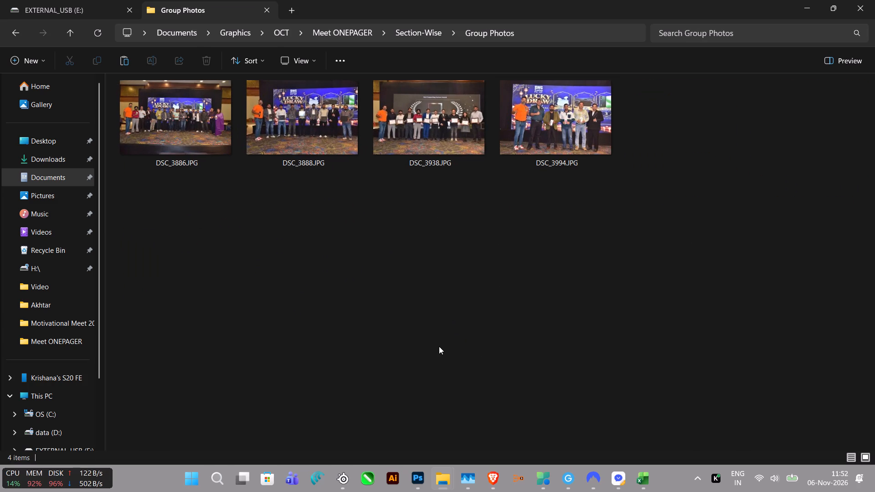
scroll(439, 346, "up", 1, "ctrl")
left_click_drag(433, 341, 437, 333)
double_click(706, 158)
scroll(444, 304, "up", 2, "ctrl")
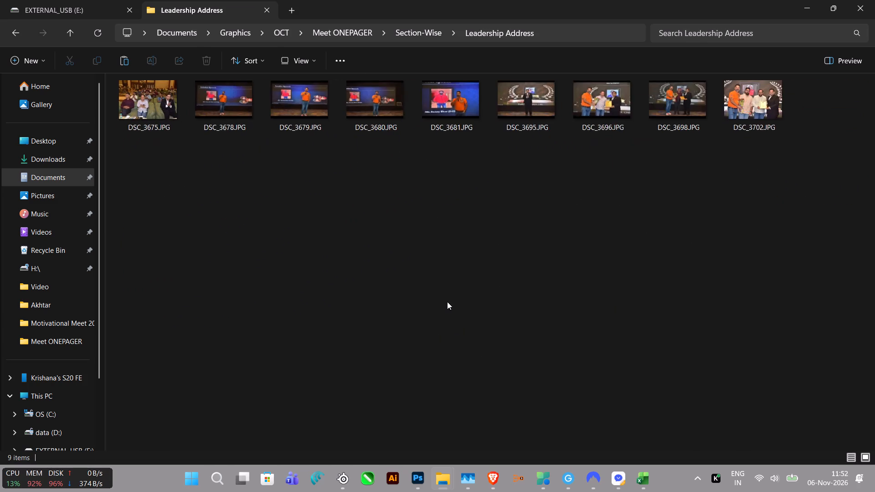
scroll(447, 302, "up", 17, "ctrl")
left_click_drag(452, 314, 456, 313)
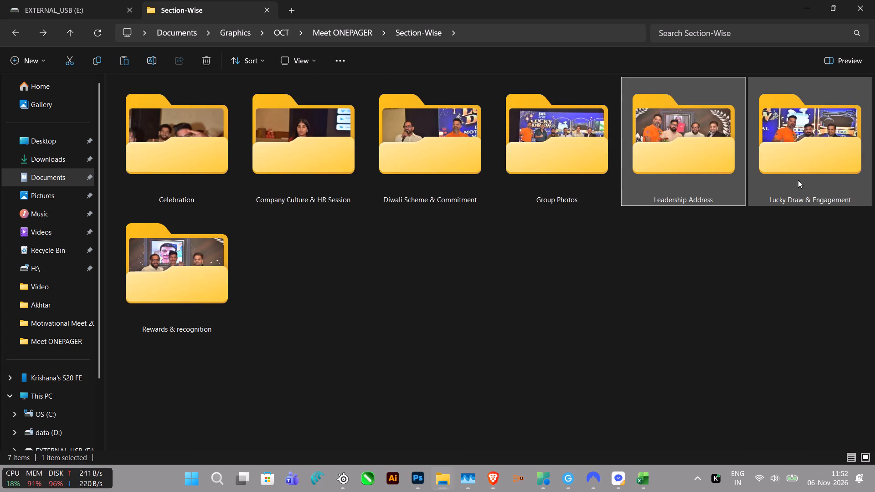
Review the photos in the Lucky Draw & Engagement and Rewards & recognition folders, and return to the Section-Wise folder.
double_click(799, 149)
scroll(490, 321, "up", 10, "ctrl")
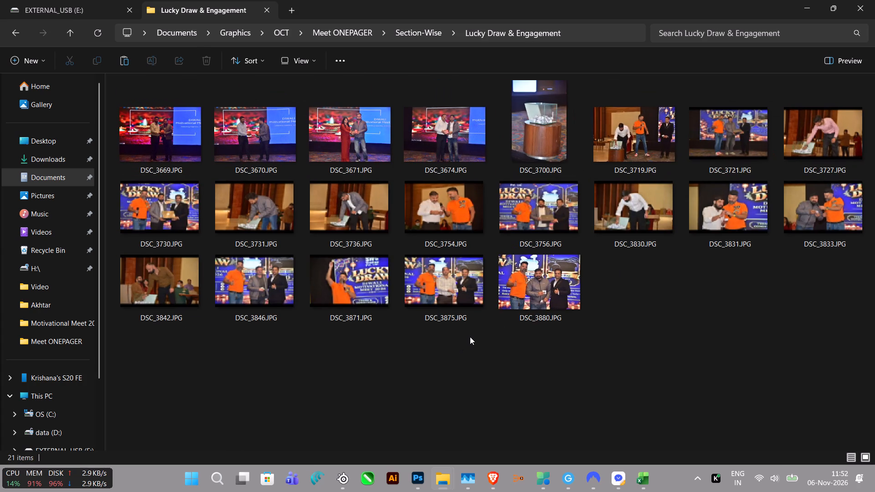
scroll(470, 337, "up", 4, "ctrl")
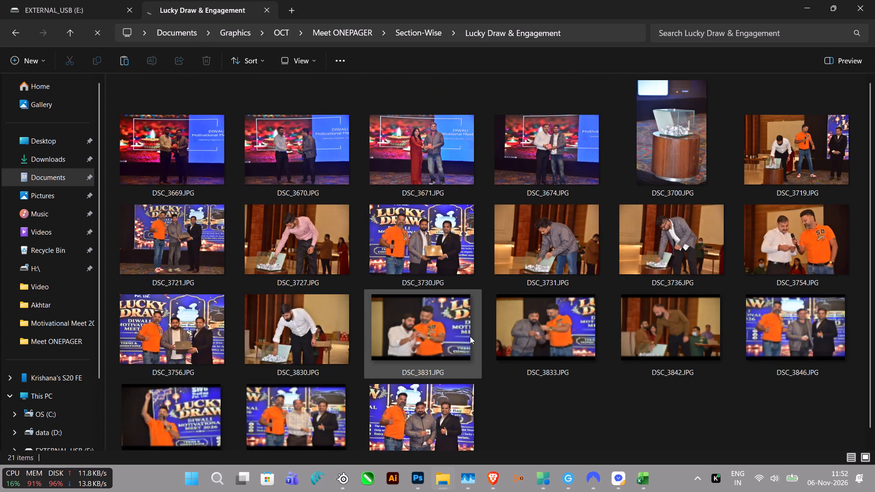
scroll(470, 336, "down", 2, "ctrl")
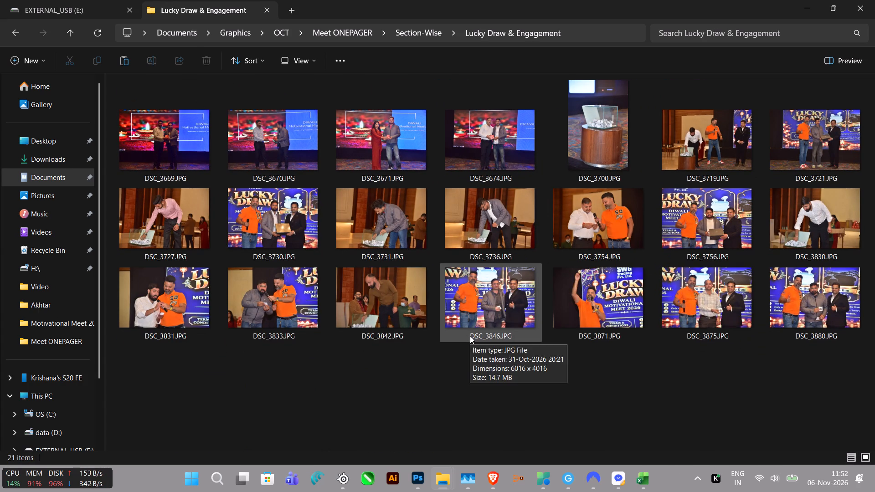
left_click(470, 336)
double_click(114, 304)
double_click(190, 303)
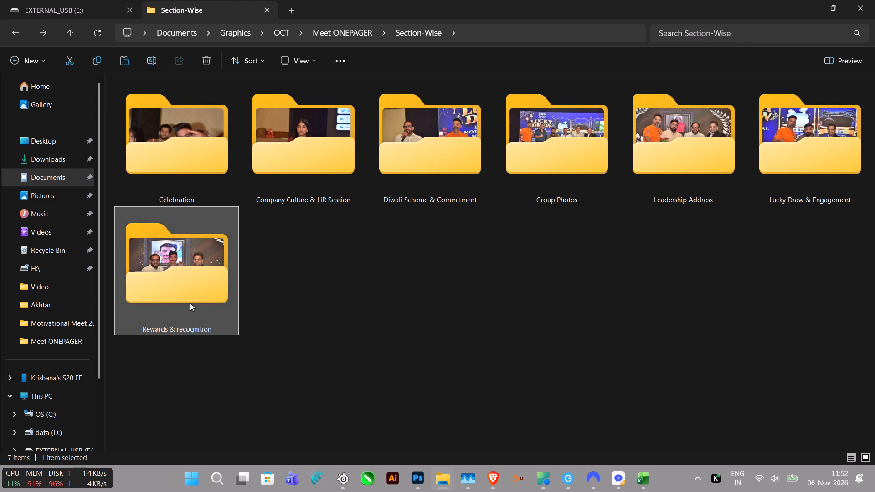
scroll(457, 258, "up", 15, "ctrl")
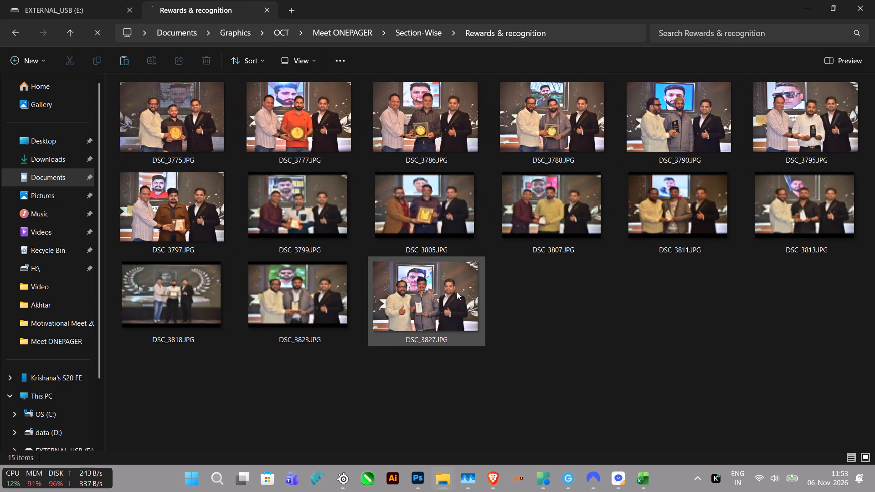
scroll(457, 292, "up", 6, "ctrl")
left_click(455, 292)
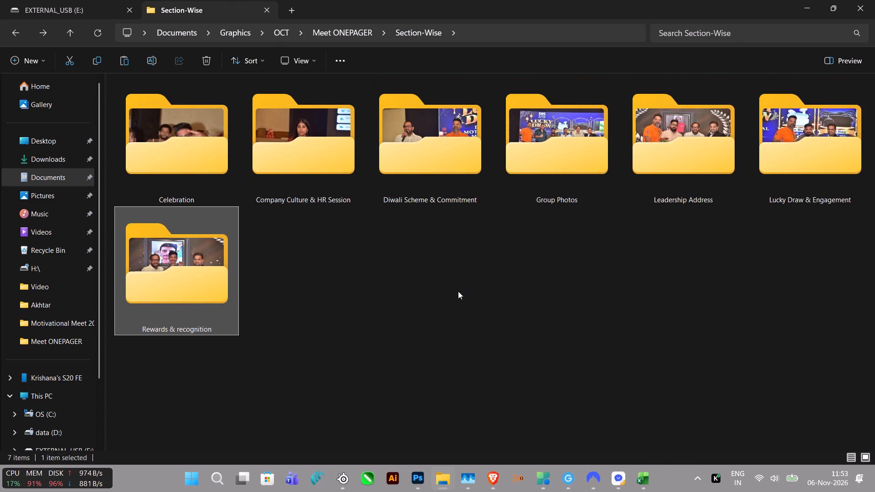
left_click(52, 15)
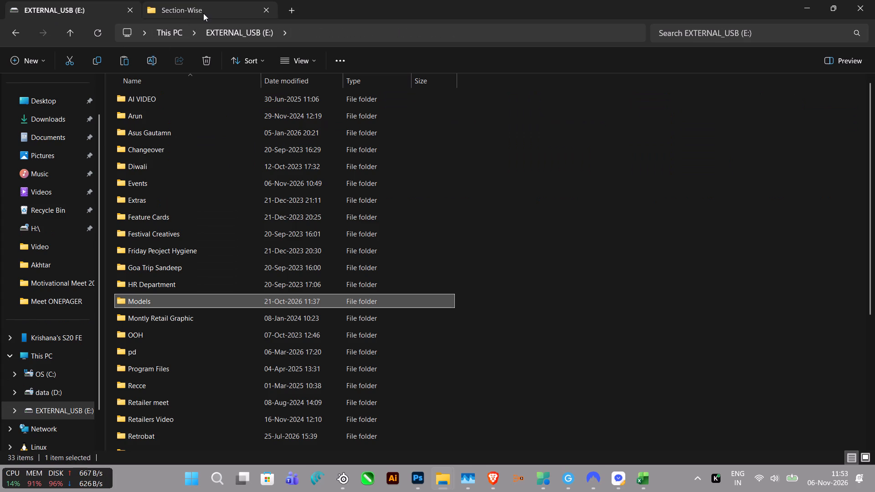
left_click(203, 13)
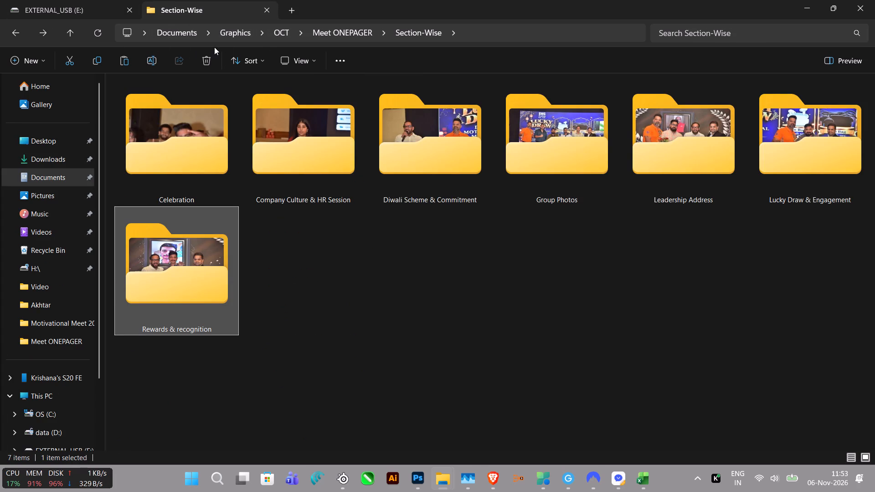
Return to the Meet ONEPAGER folder and delete its Sections subfolder.
left_click(471, 169)
double_click(183, 114)
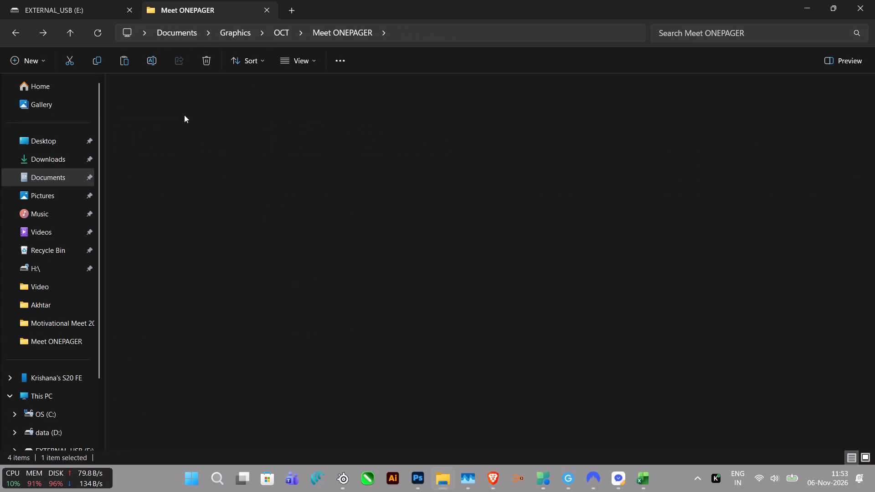
left_click(191, 132)
key("Delete")
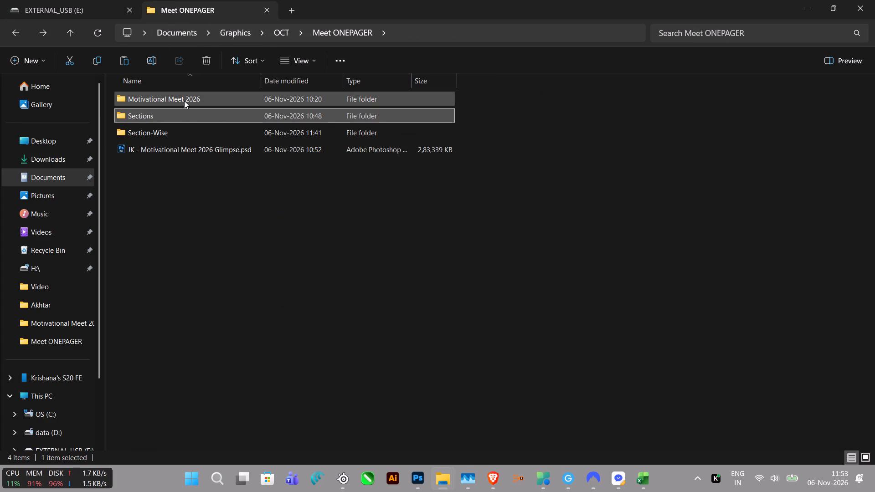
Open the Motivational Meet 2026 photo folder under Documents, Graphics, OCT, Meet ONEPAGER.
double_click(184, 101)
double_click(169, 93)
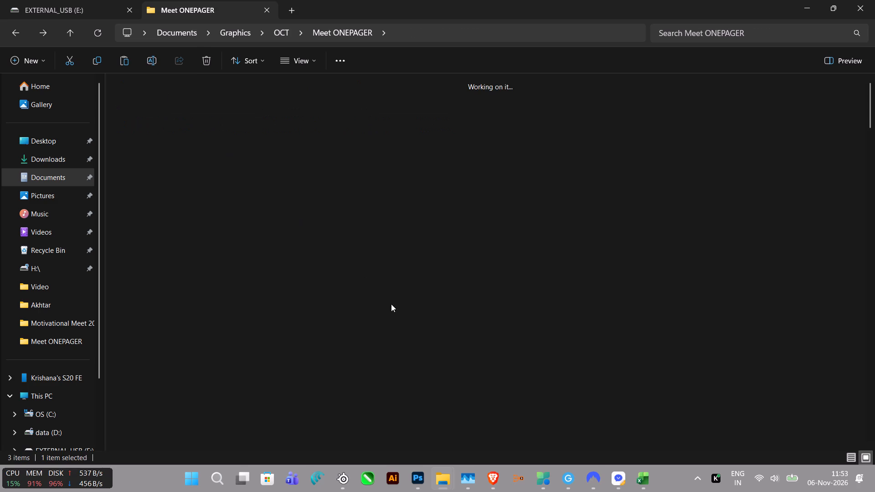
scroll(392, 303, "up", 8, "ctrl")
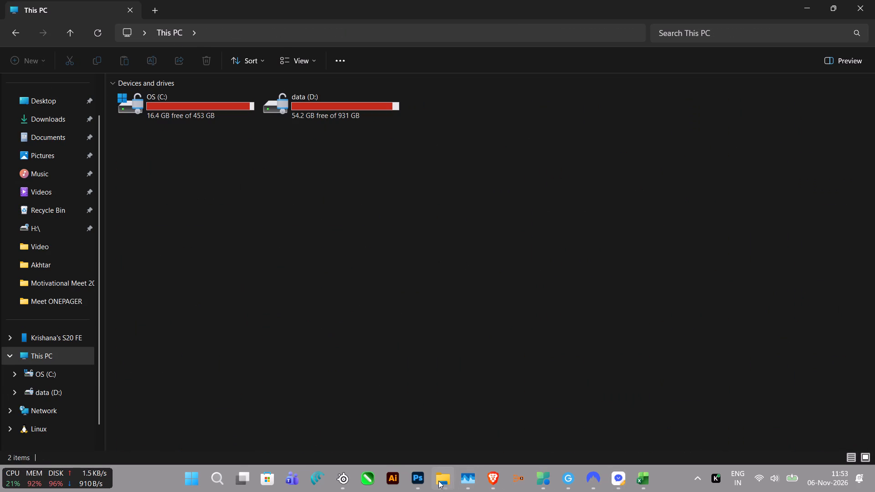
left_click(48, 143)
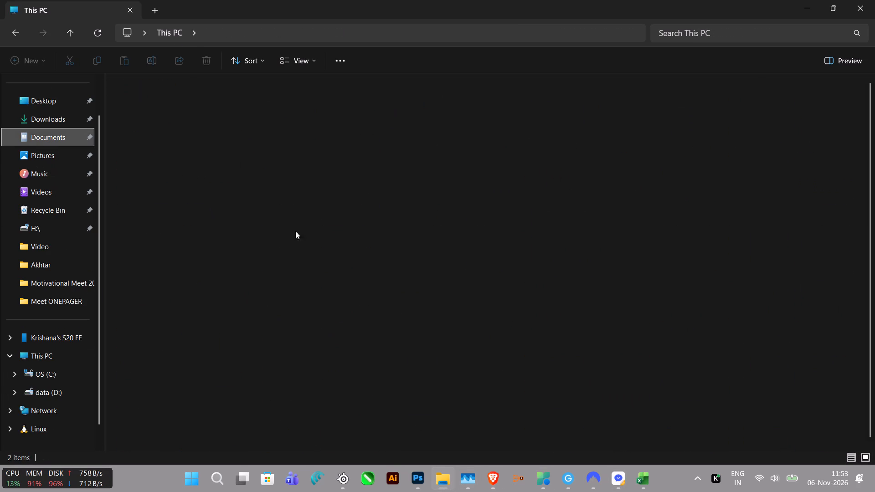
double_click(561, 190)
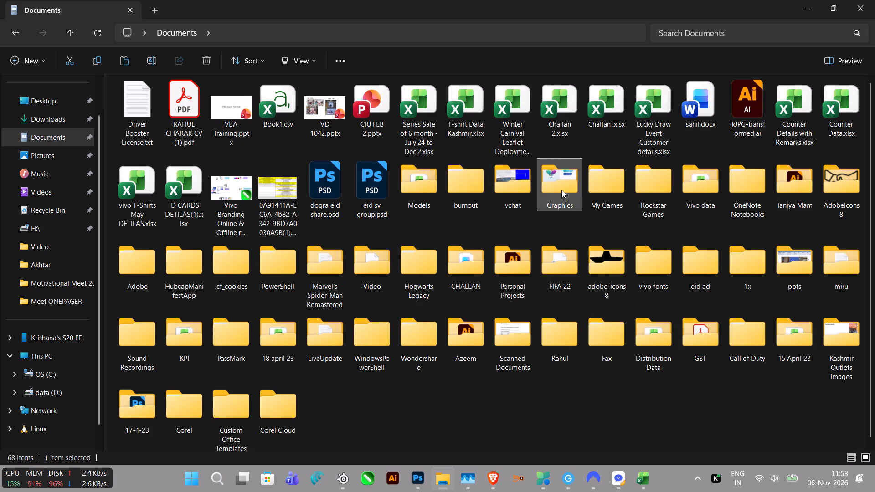
double_click(203, 290)
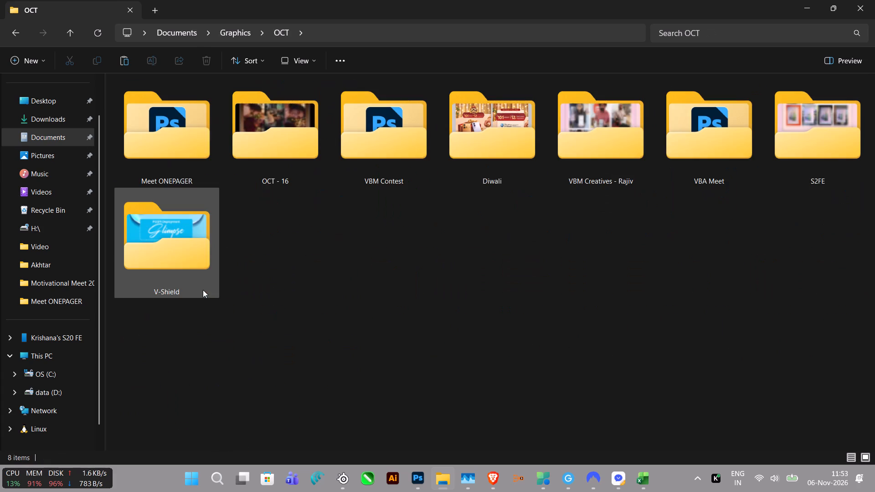
double_click(186, 157)
left_click(172, 102)
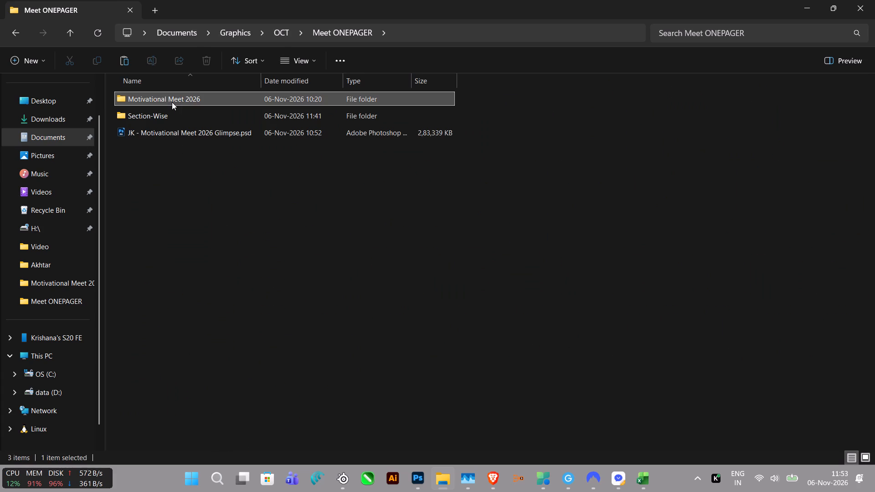
double_click(182, 98)
Browse the venue, arrival and stage photos with larger thumbnails, and view DSC_3651.JPG at full-window size.
scroll(539, 353, "up", 7, "ctrl")
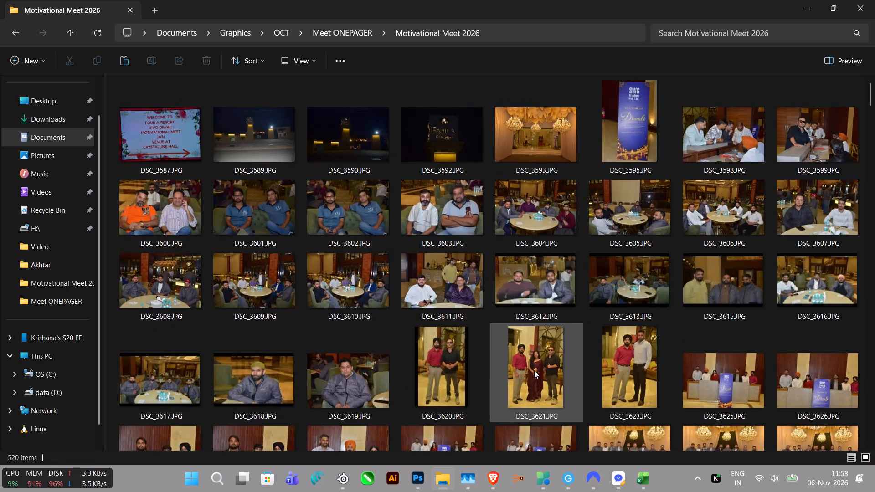
scroll(534, 370, "up", 6, "ctrl")
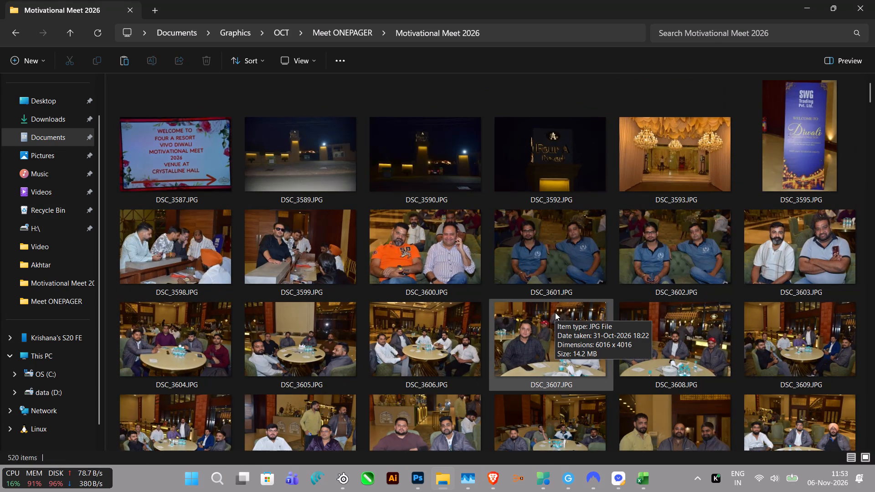
scroll(560, 300, "down", 2)
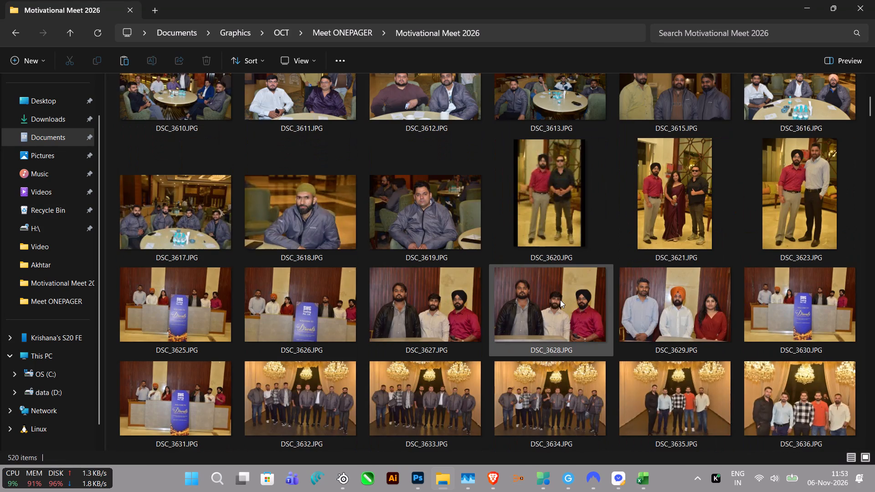
scroll(560, 300, "down", 5)
scroll(560, 300, "up", 1)
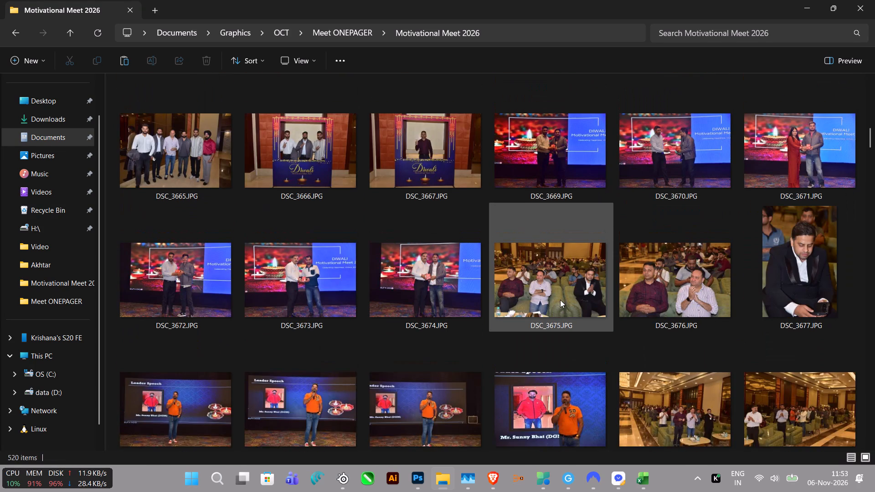
scroll(560, 300, "up", 1)
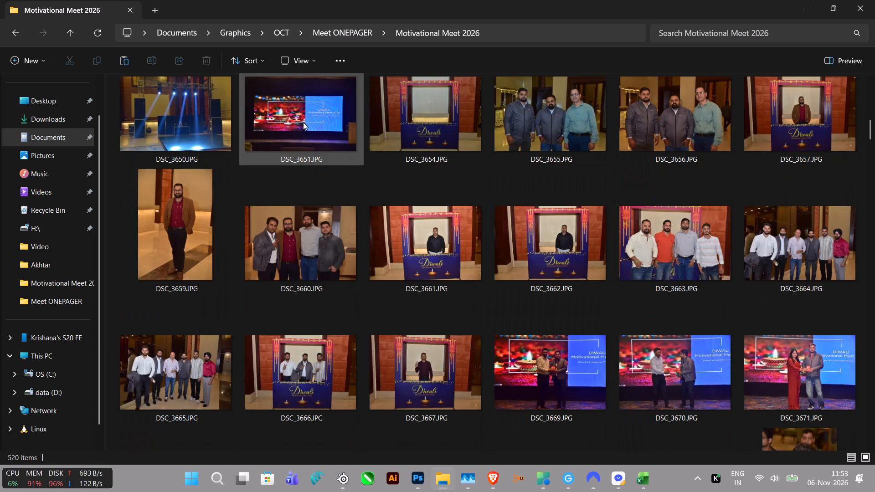
double_click(303, 122)
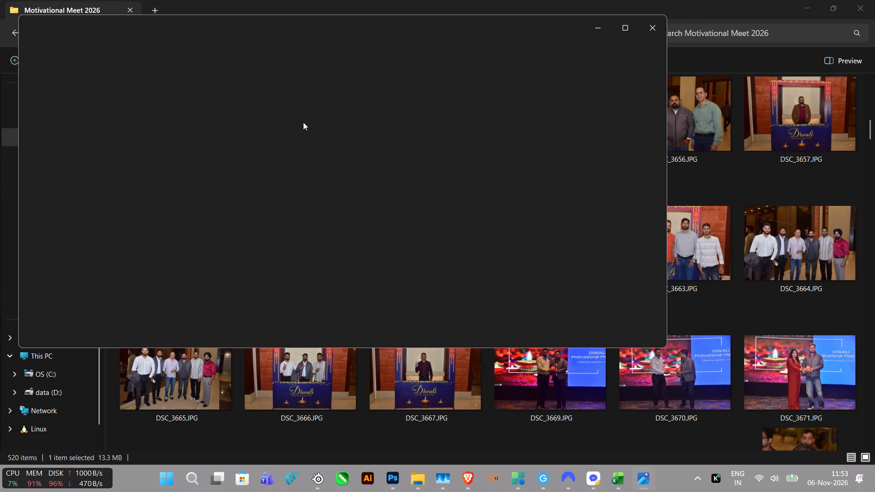
left_click(623, 30)
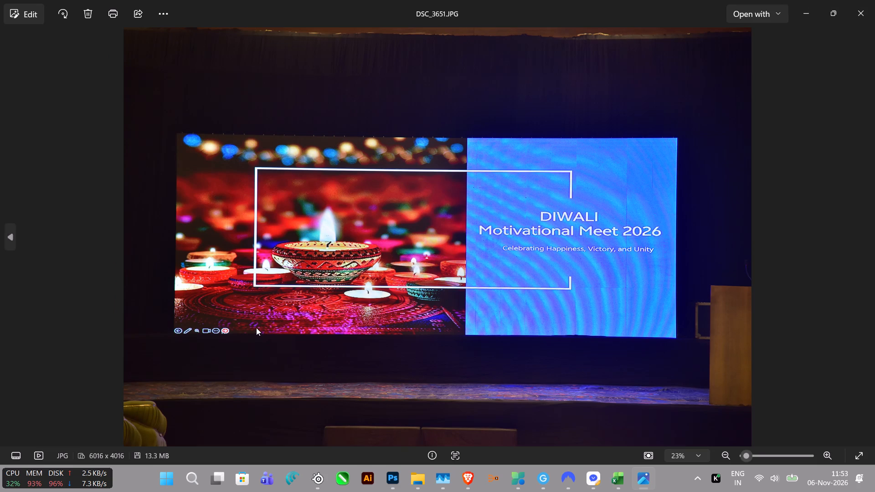
key("Escape")
Browse the leader speech, audience, awards and company culture photos, and view DSC_3685.JPG enlarged.
scroll(389, 379, "down", 1)
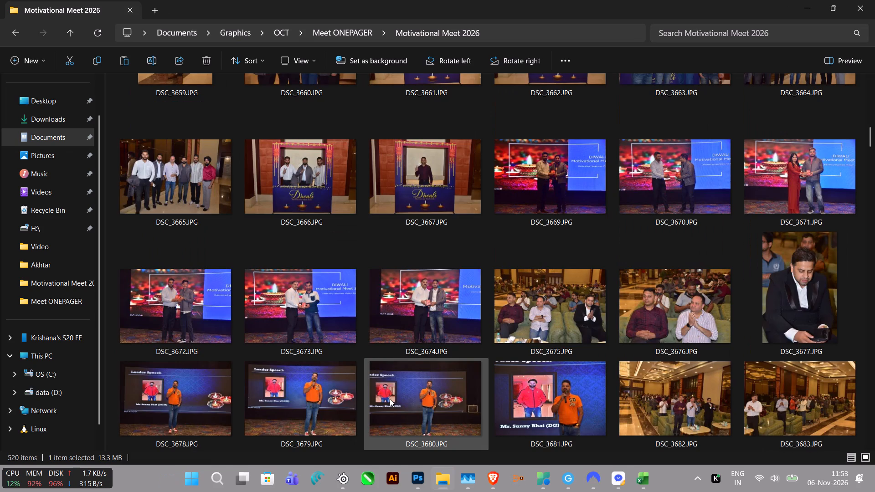
scroll(390, 399, "down", 2)
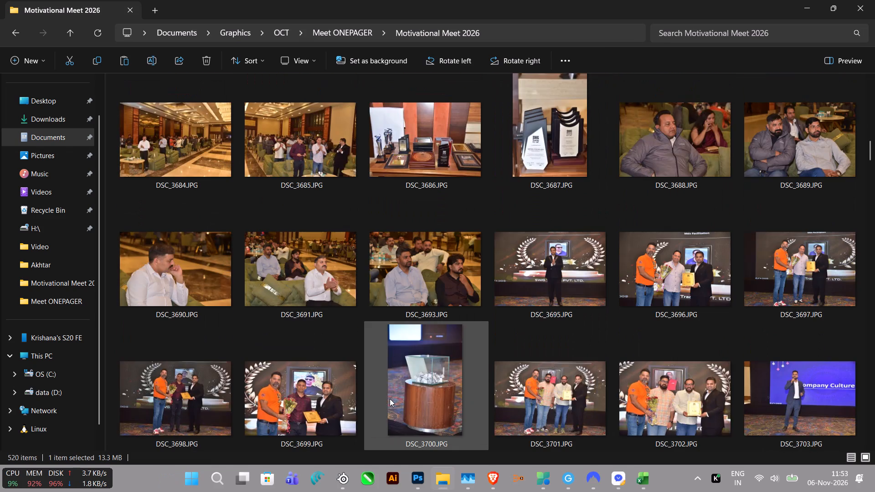
scroll(390, 399, "down", 3)
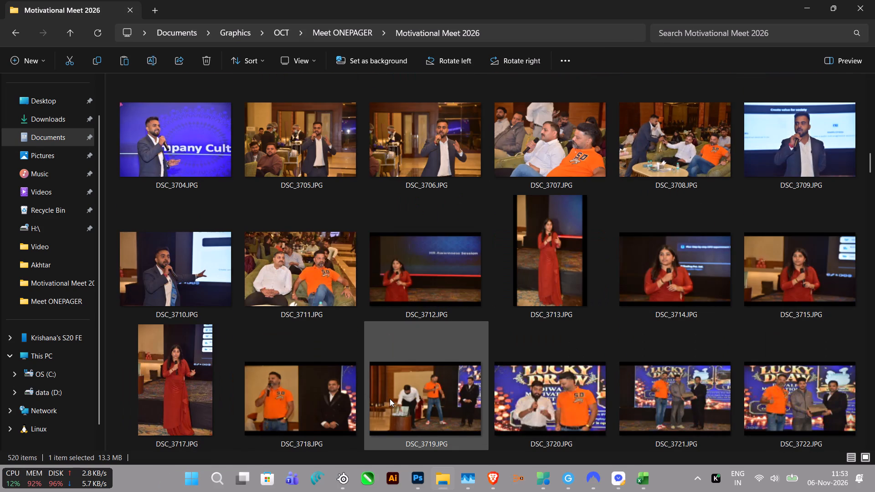
scroll(390, 399, "up", 2)
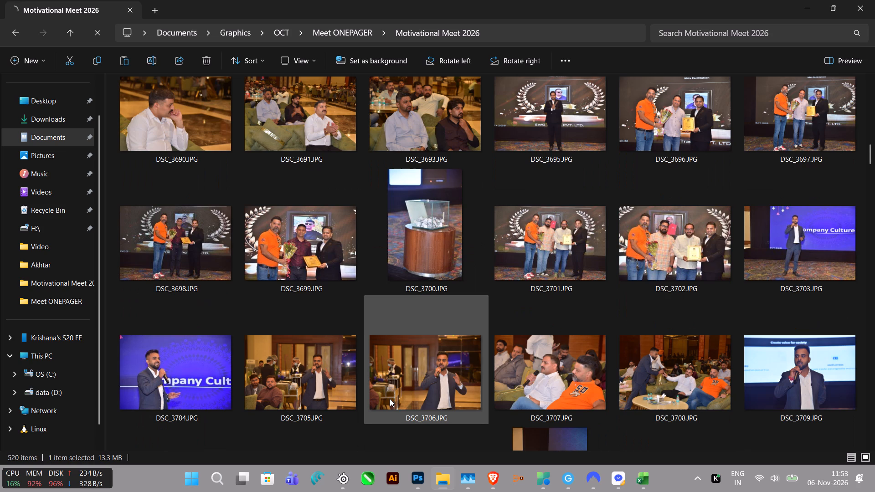
scroll(390, 399, "up", 1)
scroll(390, 399, "down", 2)
scroll(390, 399, "up", 2)
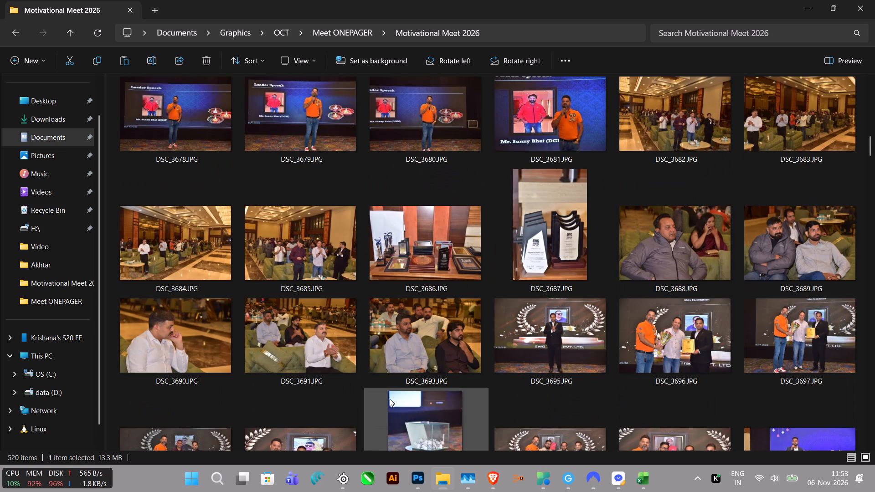
double_click(320, 285)
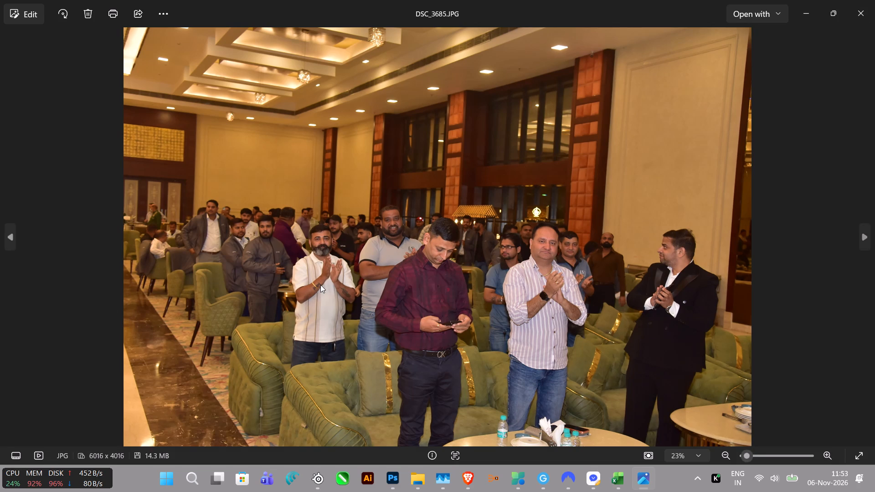
key("Escape")
Look through the HR session and lucky draw photos, recheck the earlier arrival shots, and view DSC_3651.JPG again.
scroll(425, 381, "down", 3)
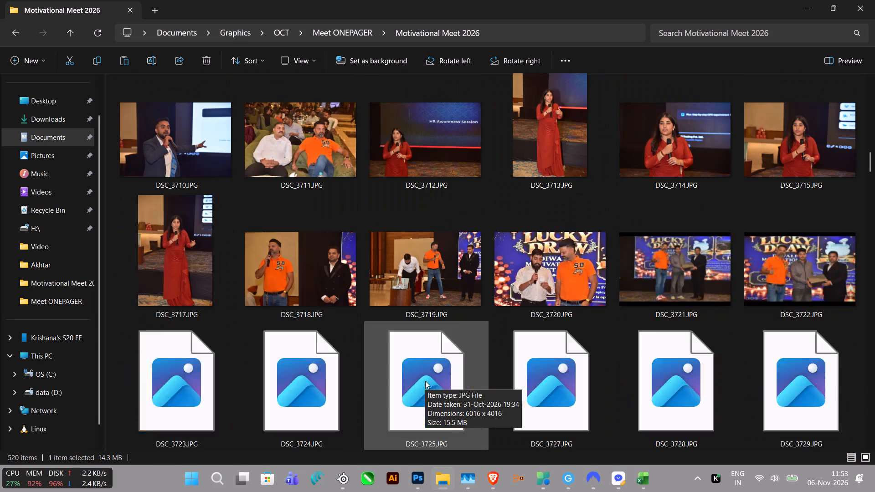
scroll(425, 381, "down", 2)
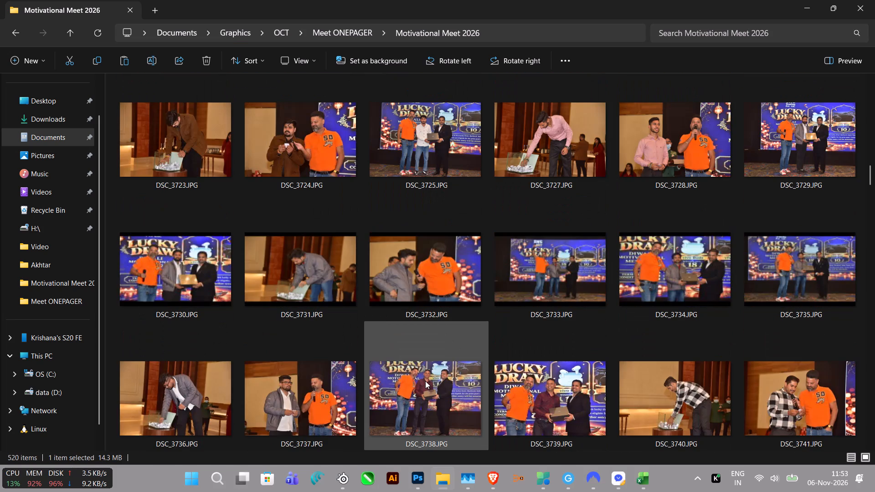
scroll(425, 381, "up", 11)
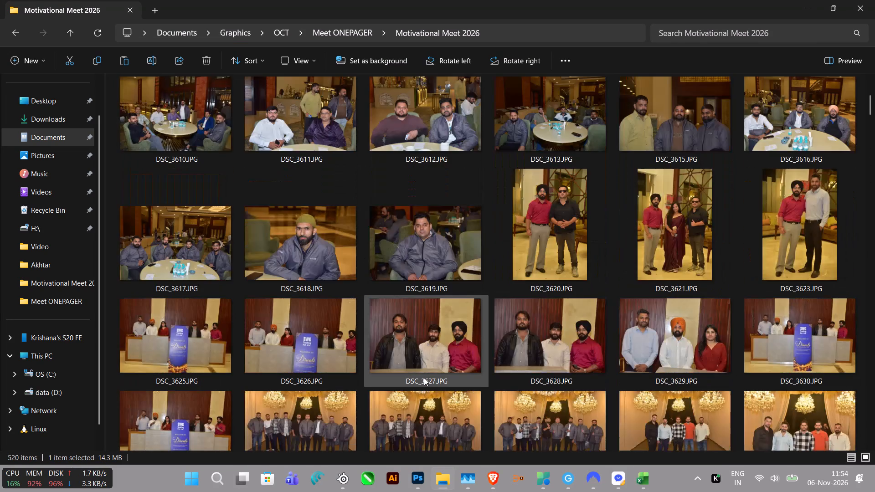
scroll(424, 378, "up", 2)
scroll(349, 357, "down", 1)
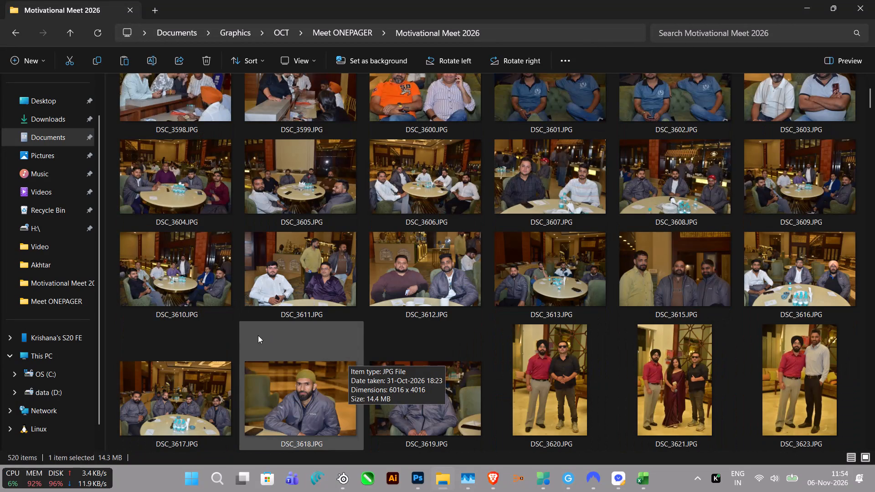
scroll(258, 326, "down", 1)
scroll(302, 342, "down", 2)
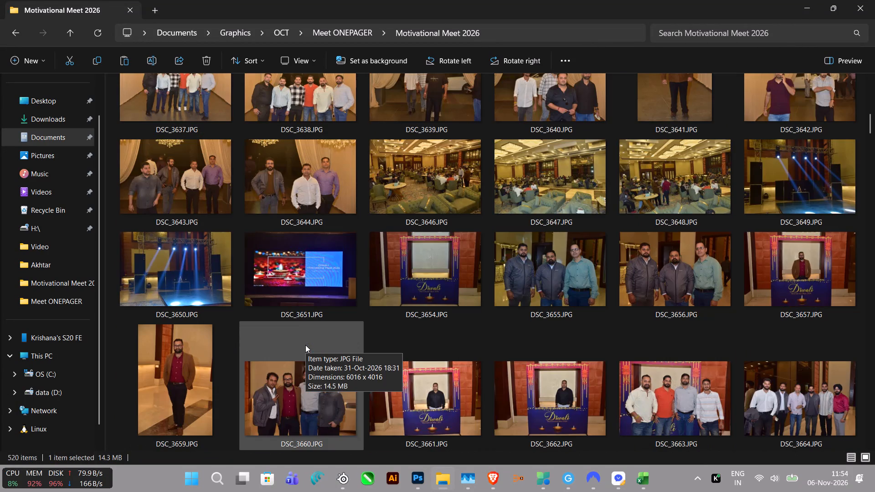
double_click(285, 302)
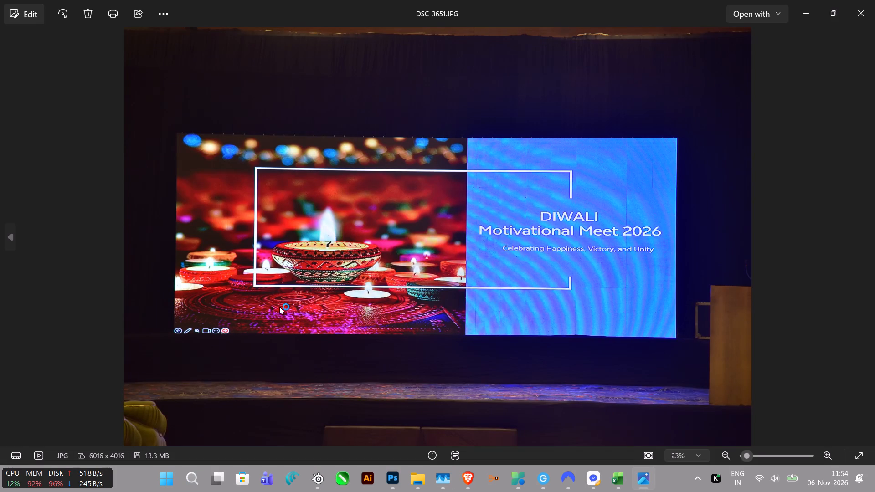
left_click(873, 0)
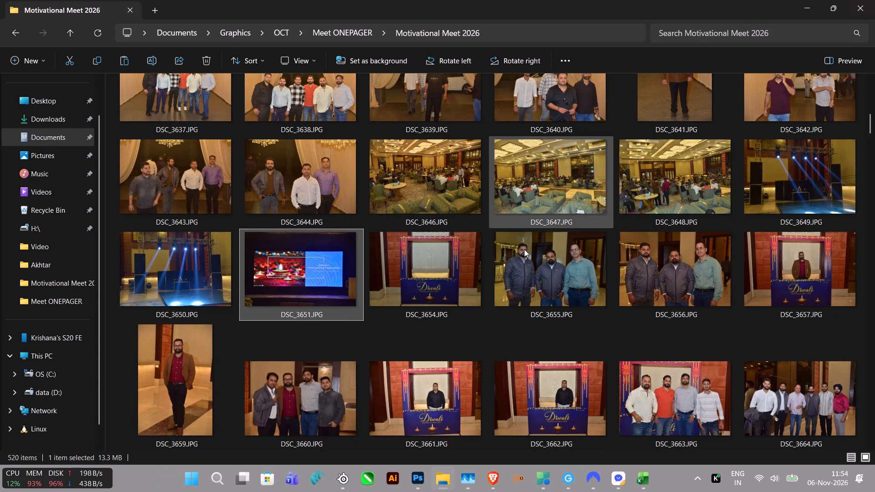
scroll(541, 266, "down", 4)
scroll(542, 266, "up", 6)
Go back to Meet ONEPAGER and open the Section-Wise folder.
left_click(133, 96)
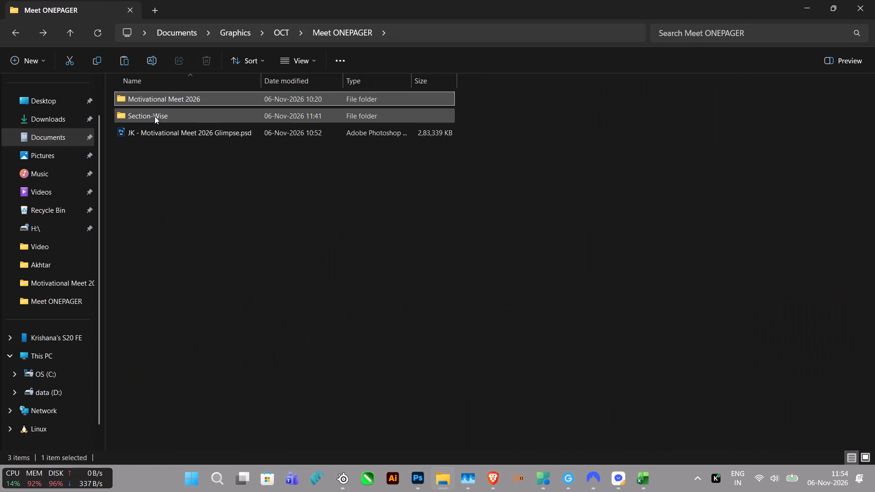
double_click(159, 118)
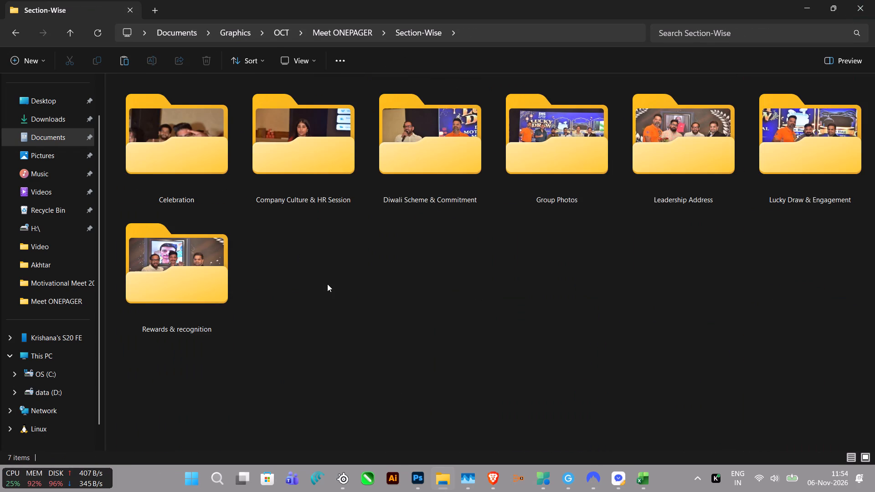
Switch to the red reference one-pager in vchat and examine its Leaders Speech and Fun Activities sections.
key("alt+Tab")
key("alt+Tab")
left_click_drag(441, 318, 427, 185)
left_click_drag(436, 290, 448, 383)
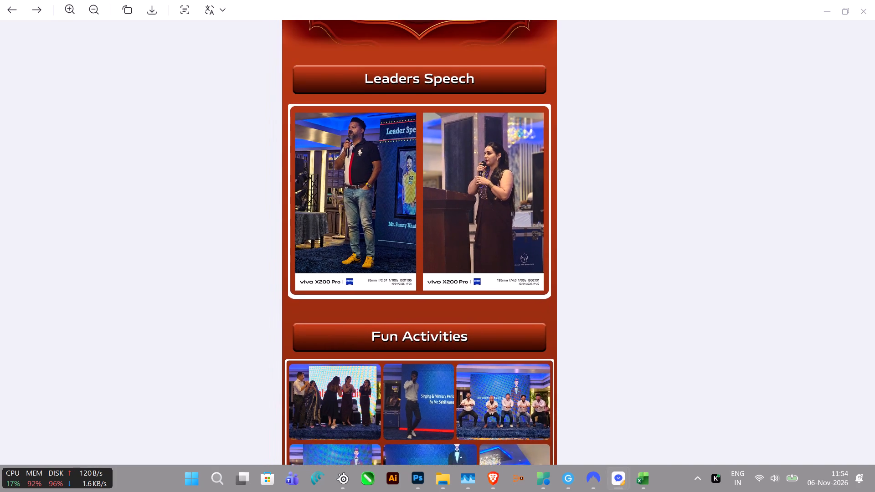
left_click_drag(446, 329, 443, 366)
Switch to Photoshop and examine the 2024 Motivational Meet one-pager's opening sections and the Opening Ceremony & Motivational Speech photo grid.
key("alt+Tab")
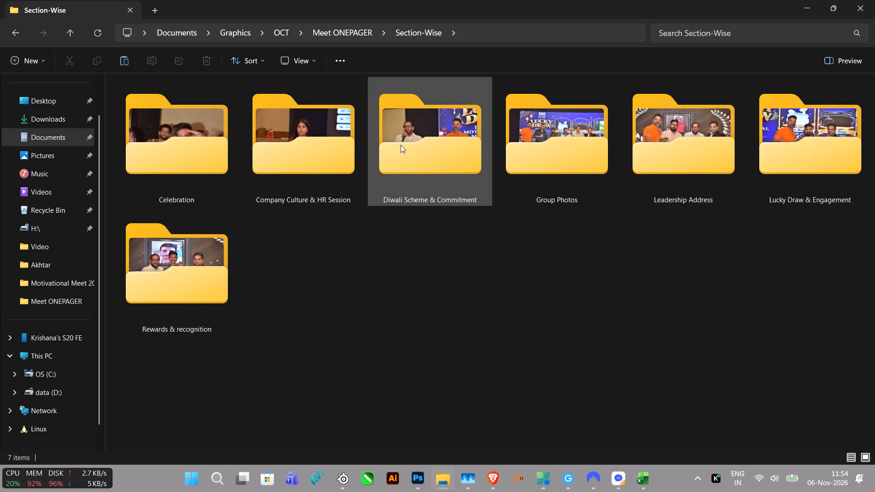
key("alt+Tab")
key("alt+Tab")
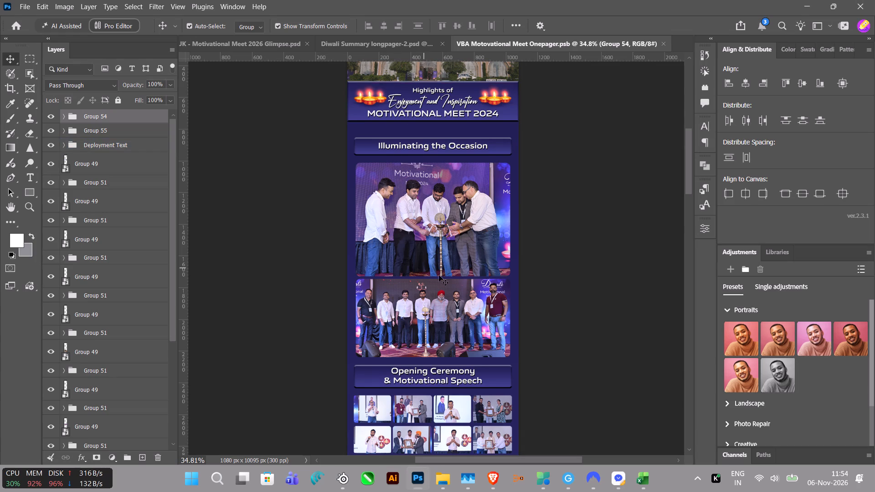
scroll(470, 342, "down", 8)
scroll(451, 336, "up", 7, "alt")
scroll(450, 344, "down", 3)
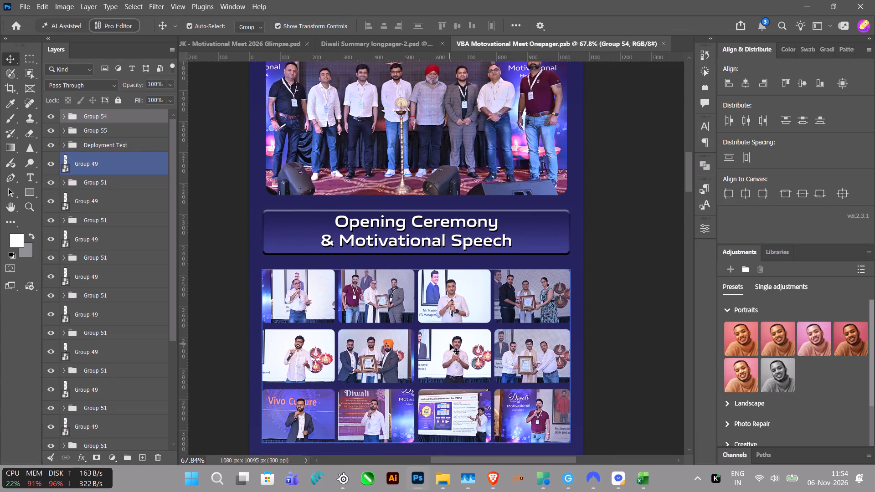
scroll(450, 344, "down", 4)
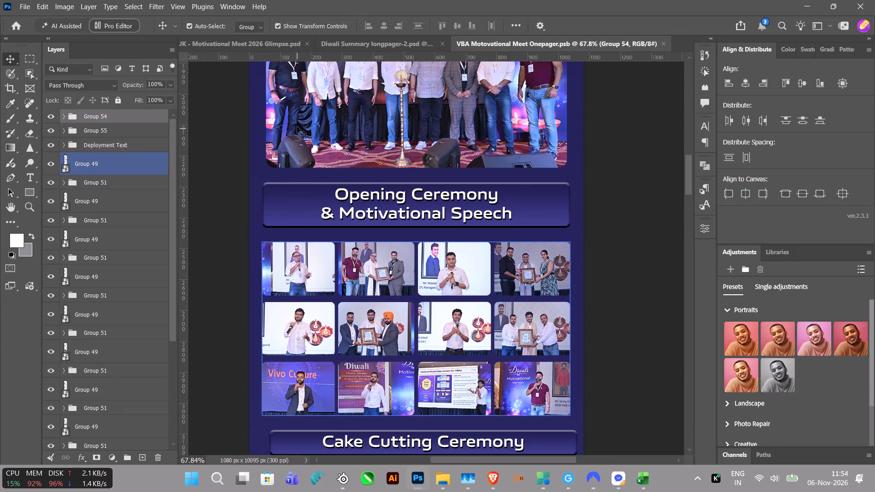
Switch to the JK Motivational Meet 2026 Glimpse document and examine its POSTER photo section.
left_click(264, 43)
scroll(474, 300, "up", 5, "alt")
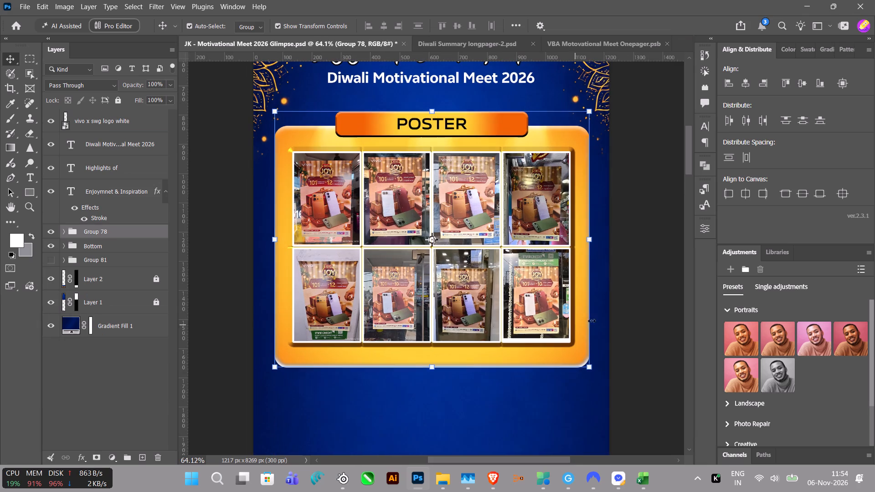
left_click(633, 307)
scroll(398, 164, "up", 4, "alt")
scroll(397, 164, "down", 3, "alt")
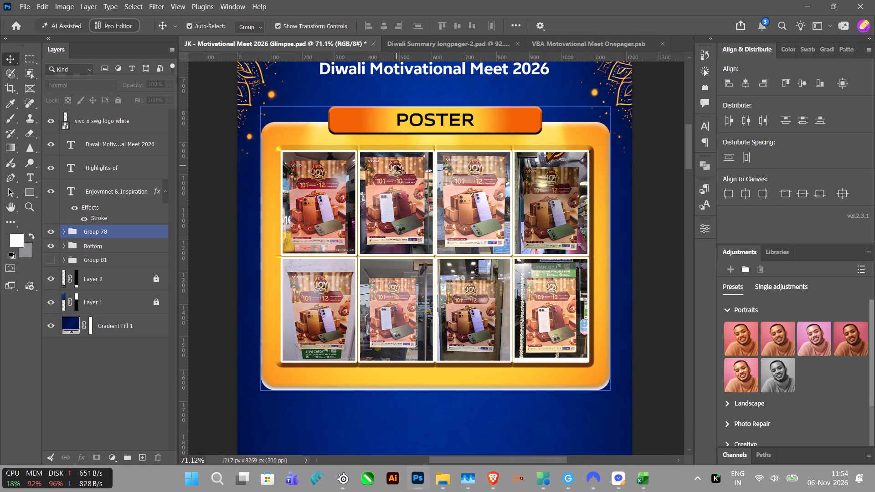
scroll(403, 167, "down", 3, "ctrl")
scroll(412, 172, "up", 3)
Switch to File Explorer and look through the Group Photos folder in Section-Wise.
key("alt+Tab")
left_click(318, 197, "alt")
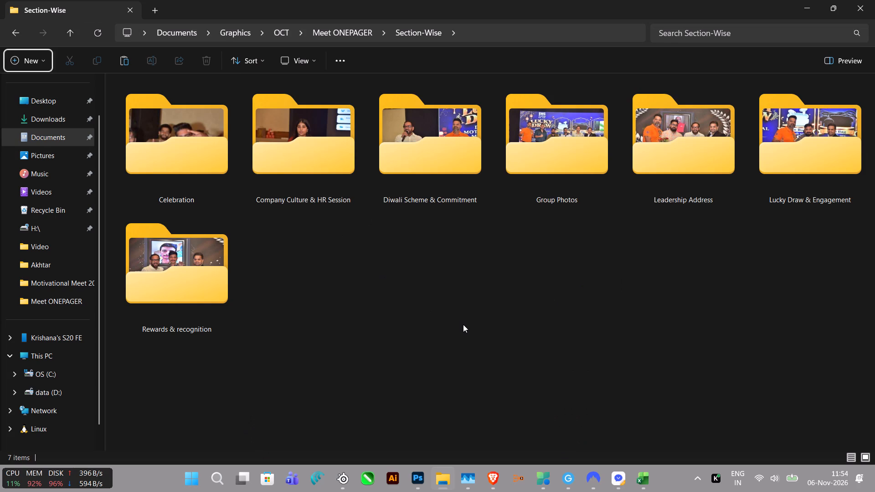
double_click(573, 131)
scroll(487, 286, "up", 11, "ctrl")
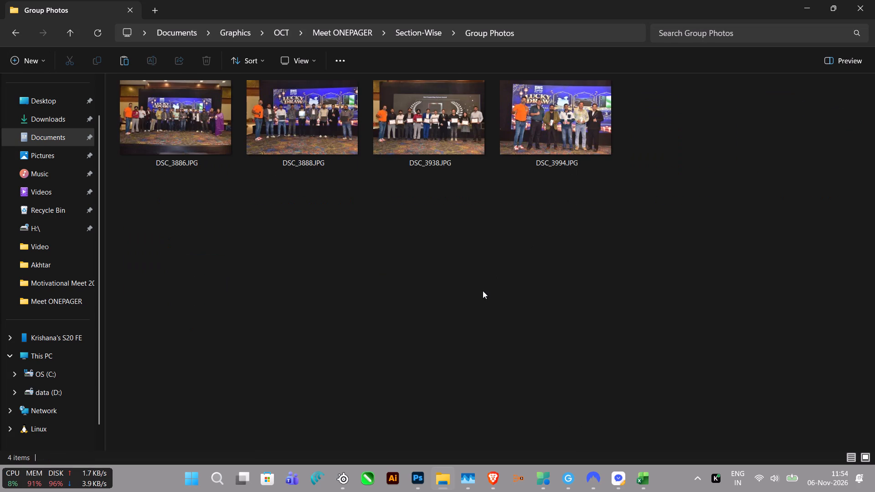
scroll(483, 291, "up", 2, "ctrl")
left_click(479, 284)
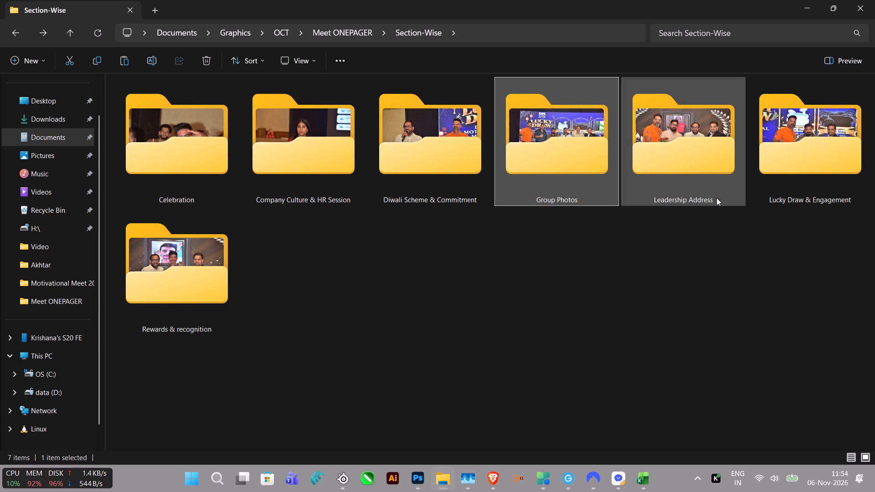
Look through the Leadership Address photos and compare them with the red reference one-pager's Leaders Speech section in vchat.
double_click(699, 175)
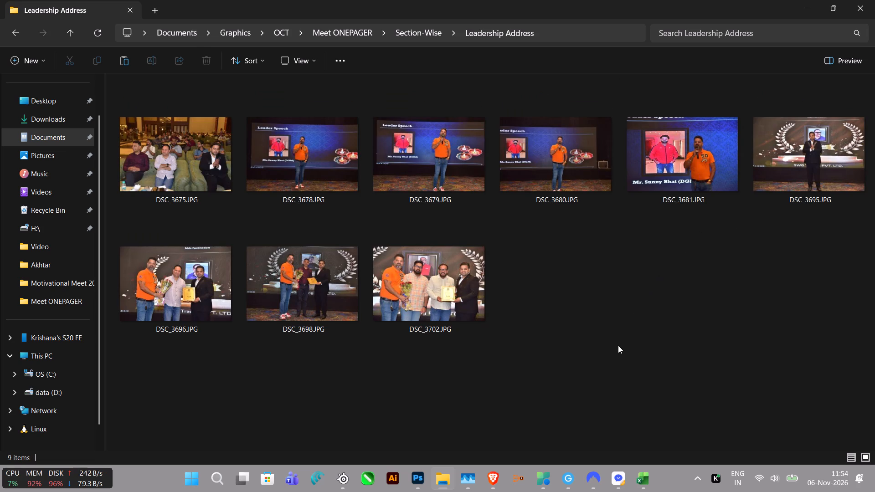
left_click(544, 292)
key("alt+Tab")
left_click(414, 191, "alt")
key("alt+Tab")
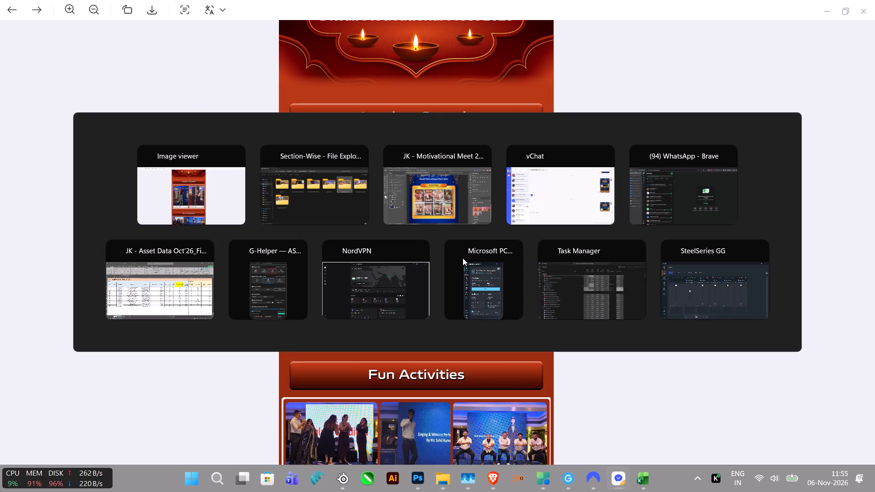
double_click(681, 186)
scroll(448, 389, "up", 3, "ctrl")
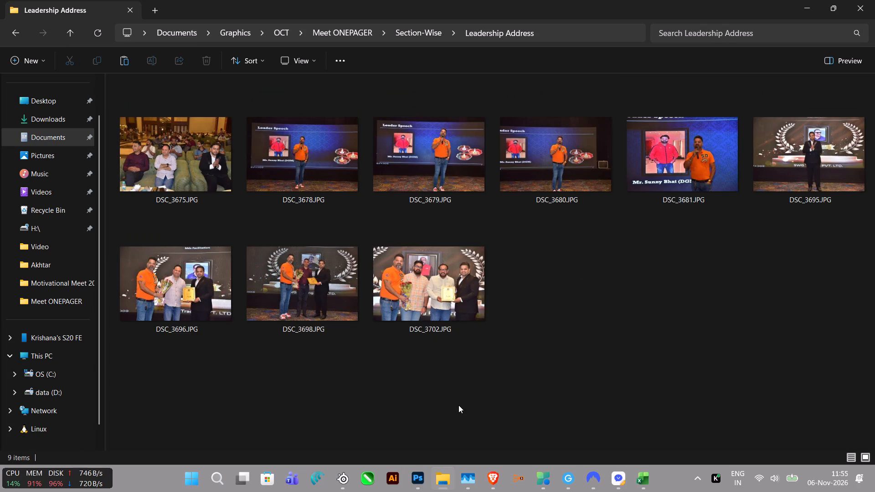
key("alt+Tab")
key("alt+Tab")
In Photoshop, replace the POSTER heading text with "Leaders Speech", matching the wording of the red reference one-pager.
key("t")
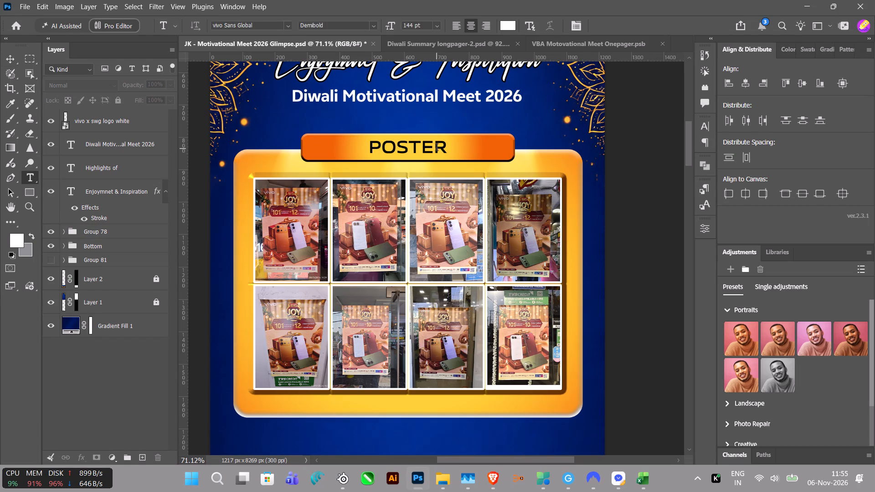
left_click(437, 148)
key("ctrl+a")
type("eae")
key("BackSpace")
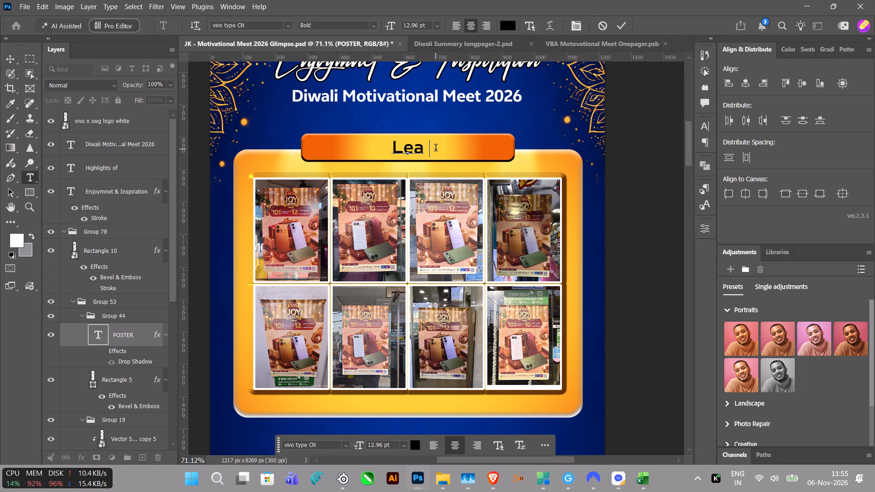
key("alt+Tab")
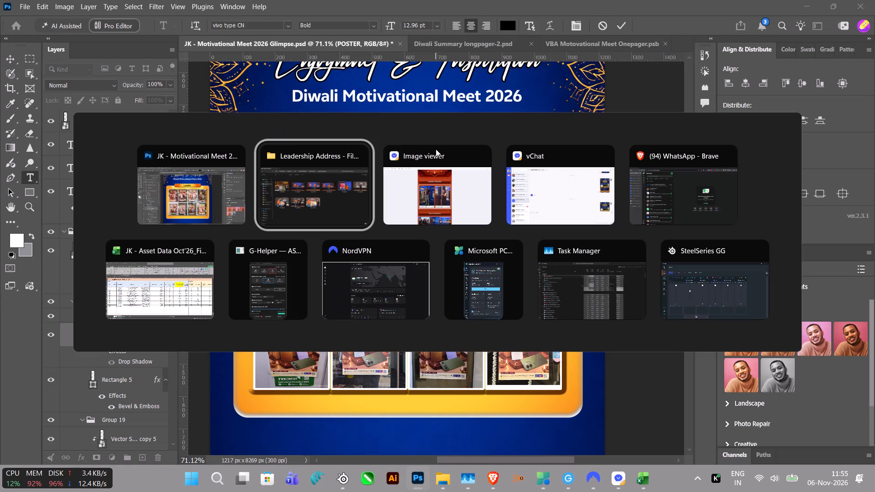
key("alt+Tab")
key("alt+Tab")
key("BackSpace")
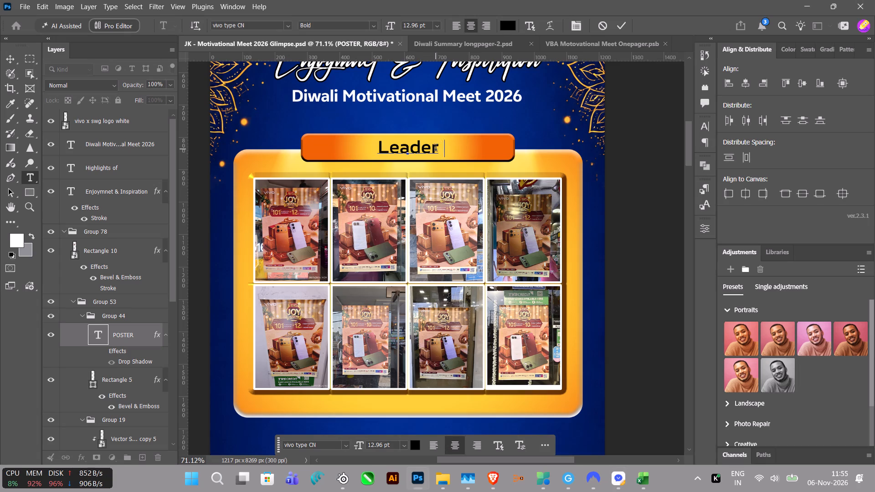
type("PEECH")
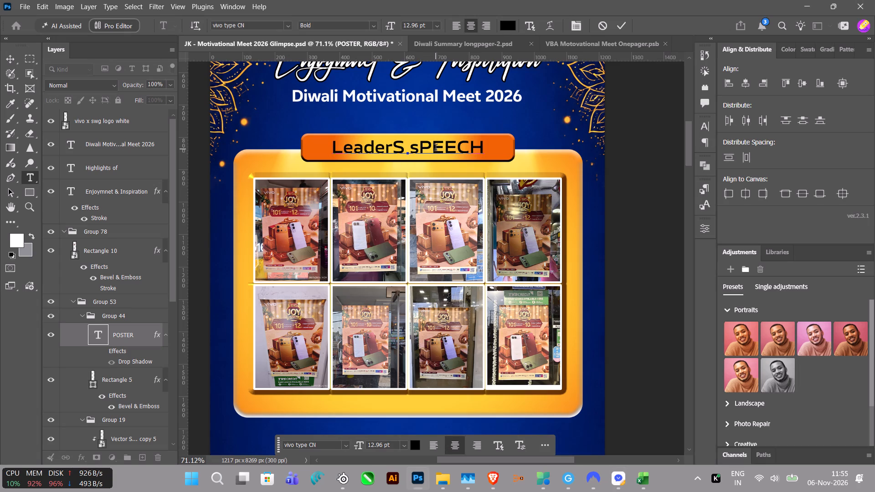
key("BackSpace")
key("BackSpace")
key("BackSpace")
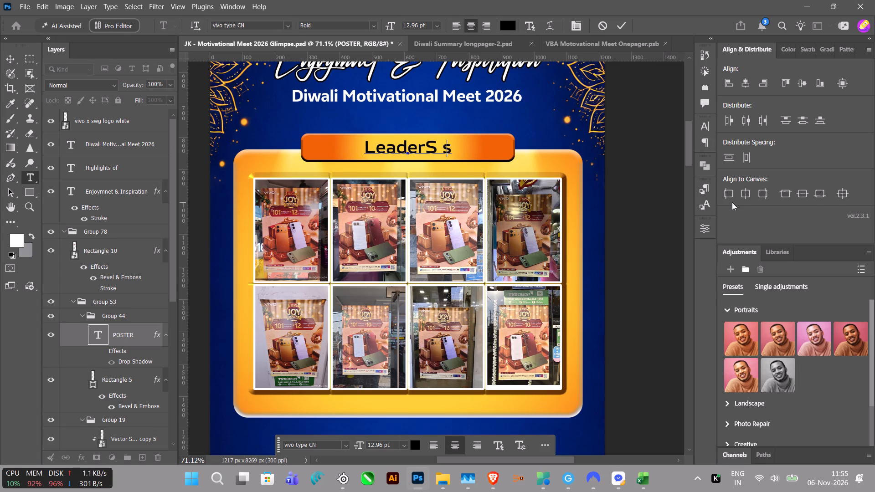
key("BackSpace")
key("BackSpace")
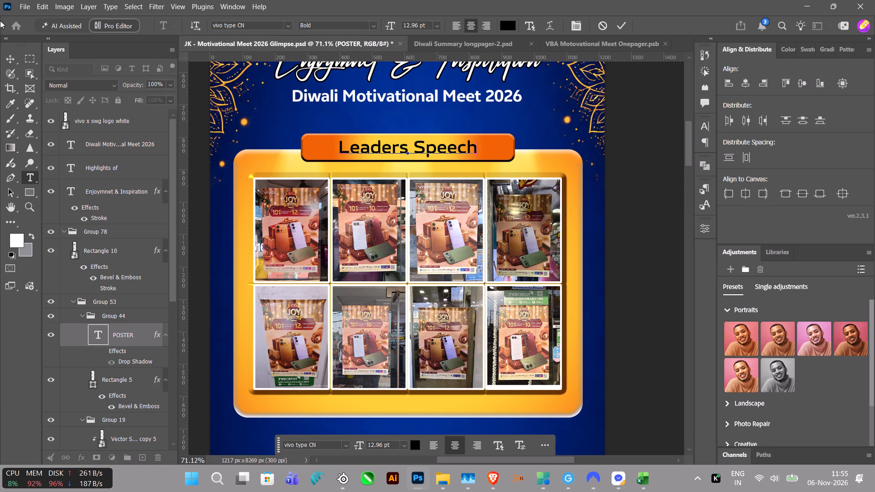
left_click(10, 59)
Find the photo grid's Rectangle 10 smart object inside Group 78 and open its contents for editing.
left_click(377, 241)
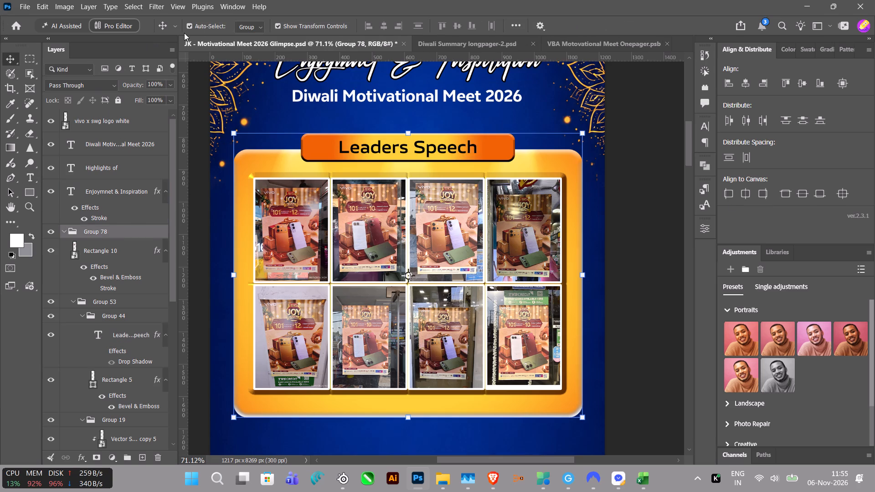
left_click(93, 392)
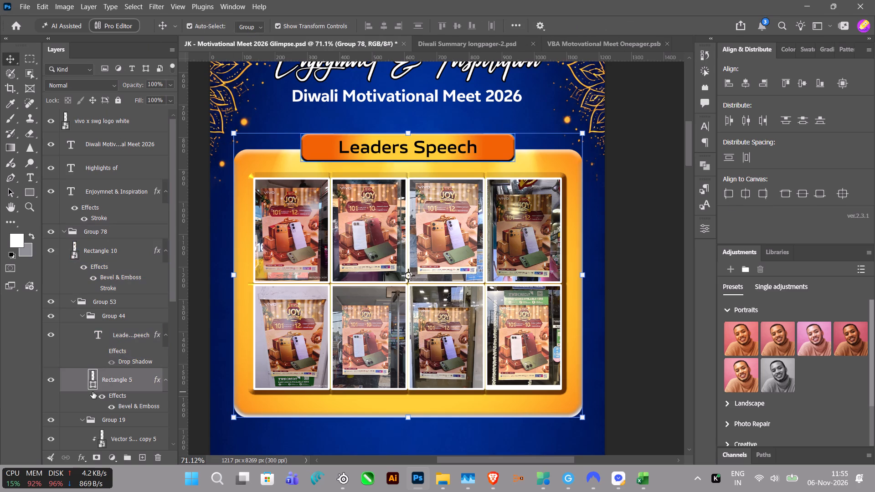
left_click(100, 443)
left_click(84, 317)
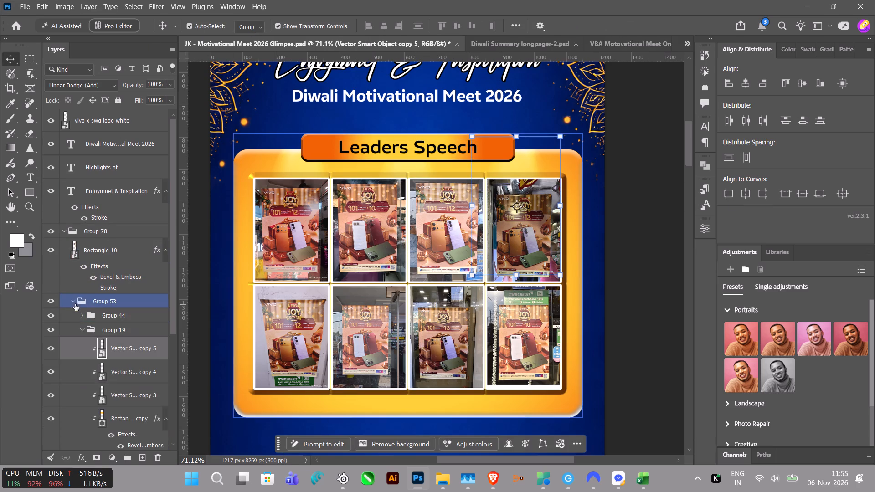
left_click(75, 302)
left_click(72, 305)
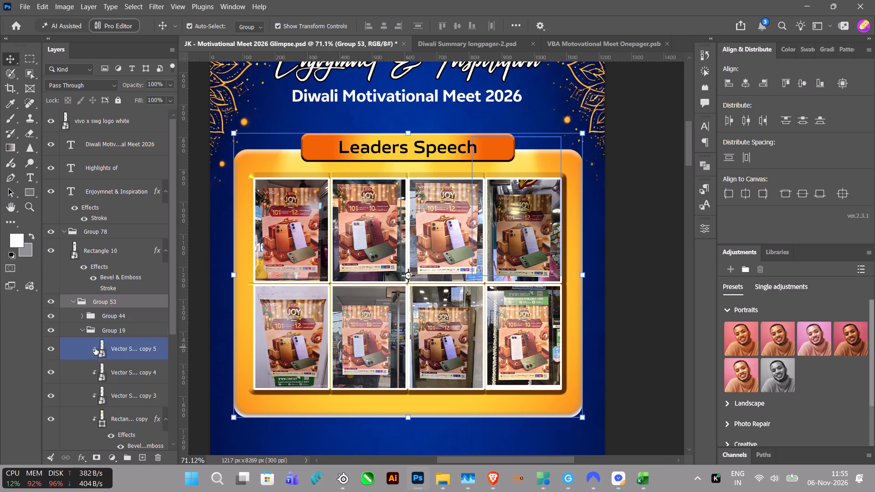
left_click(102, 353)
left_click(82, 331)
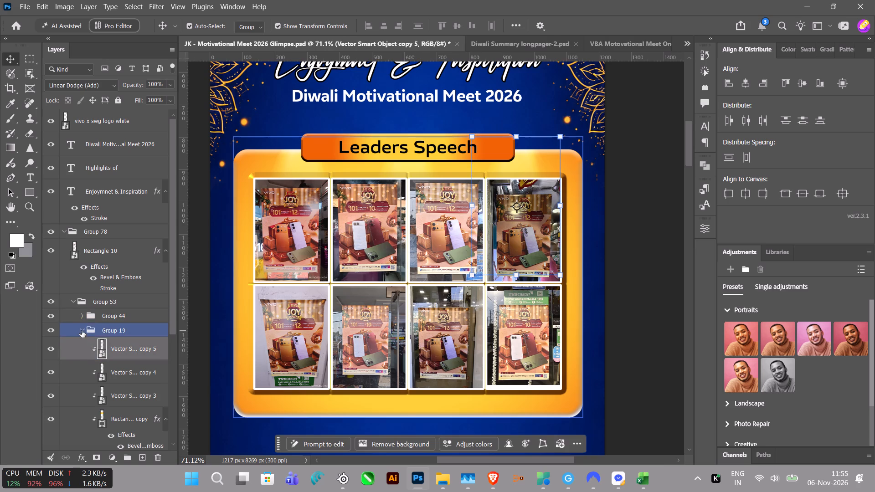
left_click(82, 319)
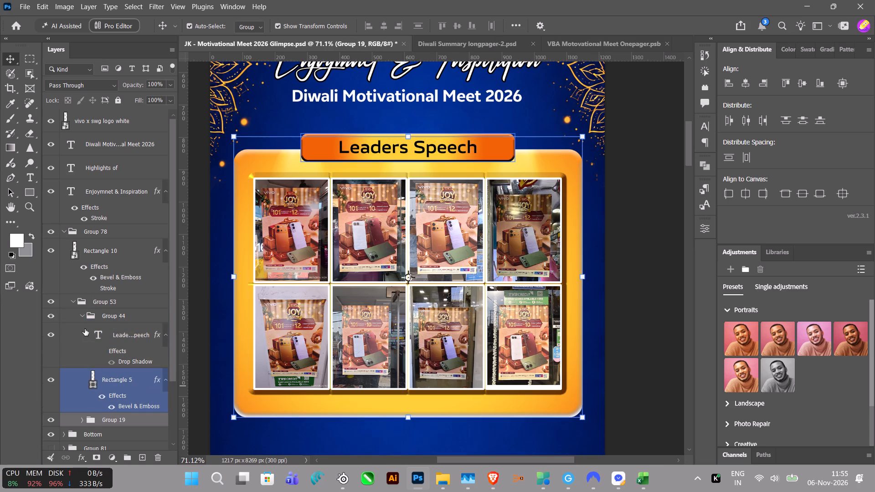
left_click(85, 315)
left_click(76, 255)
double_click(76, 256)
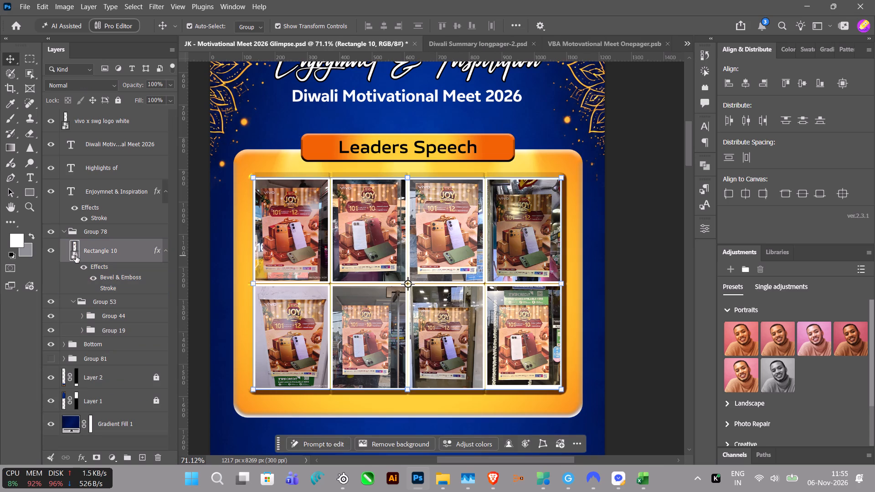
Delete the last poster photo in the grid's lower row, keeping its frame.
left_click(567, 333)
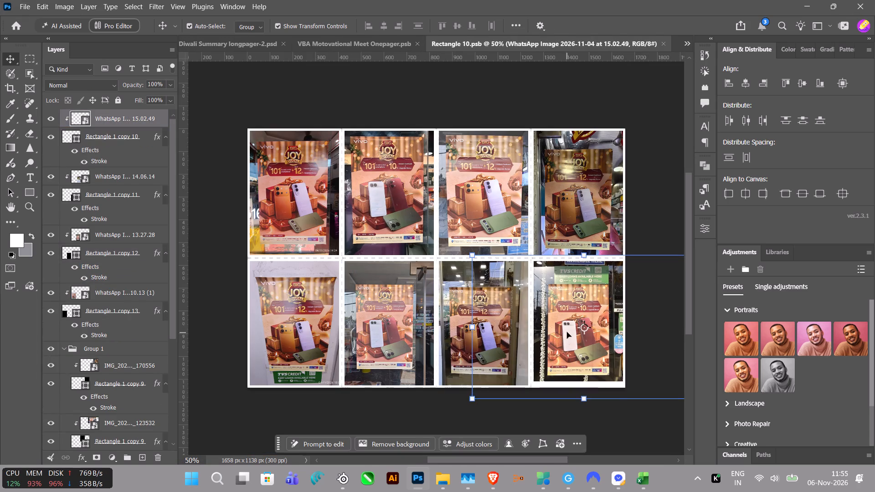
key("Delete")
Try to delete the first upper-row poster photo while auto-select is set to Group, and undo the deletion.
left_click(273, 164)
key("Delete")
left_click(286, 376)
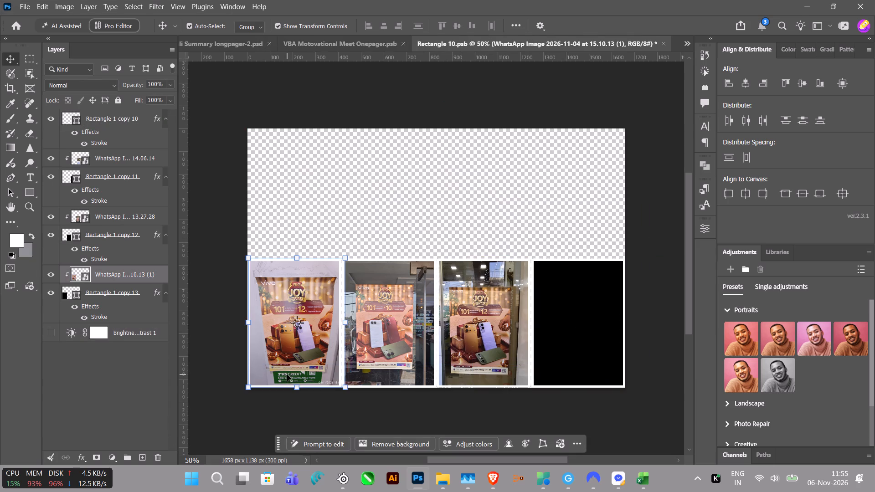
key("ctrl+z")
Set auto-select to Layer and delete the seven remaining poster photos, keeping all their black frames.
left_click(250, 29)
left_click(248, 43)
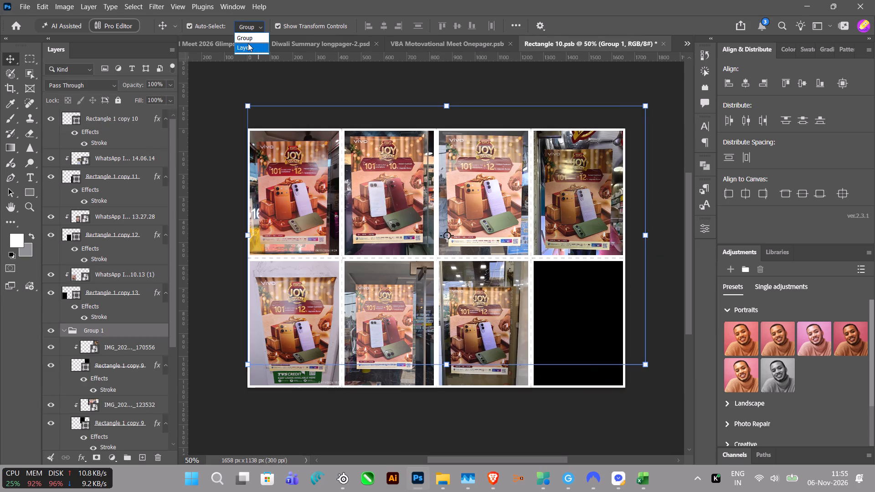
left_click(222, 194)
left_click(314, 183)
key("Delete")
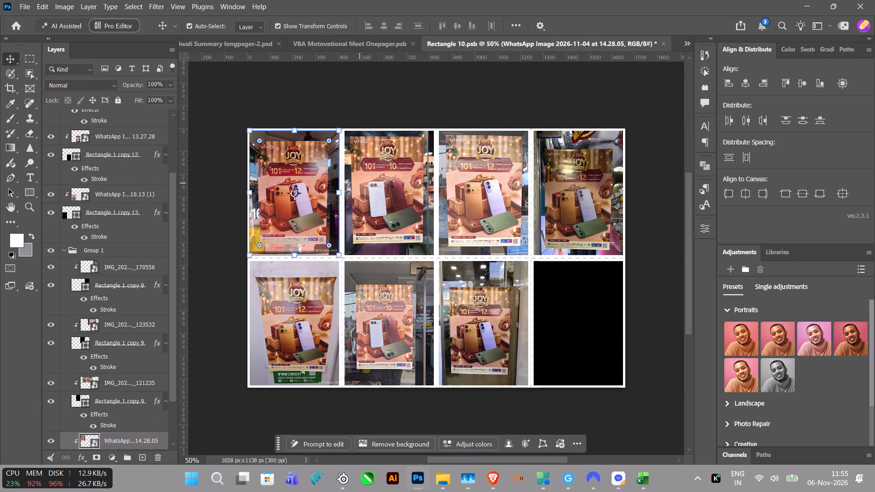
left_click(596, 178)
key("Delete")
left_click(285, 342)
key("Delete")
left_click(495, 186)
key("Delete")
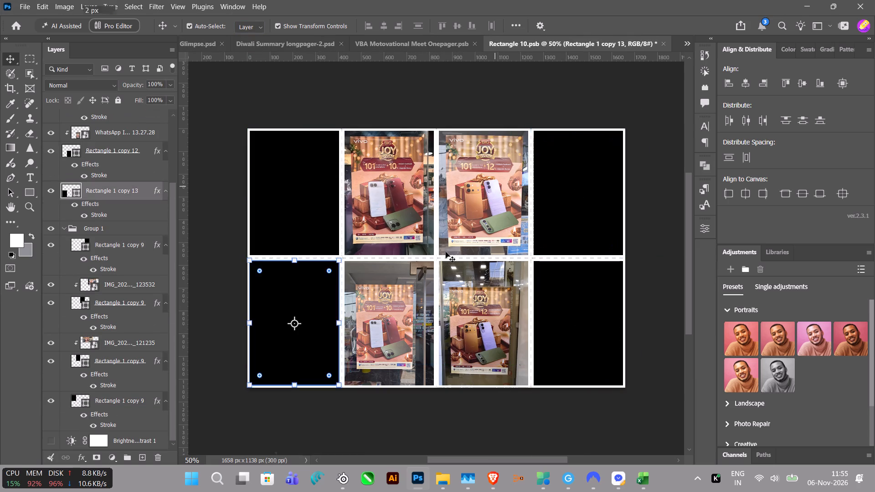
left_click(373, 348)
key("Delete")
left_click(417, 206)
key("Delete")
left_click(466, 330)
key("Delete")
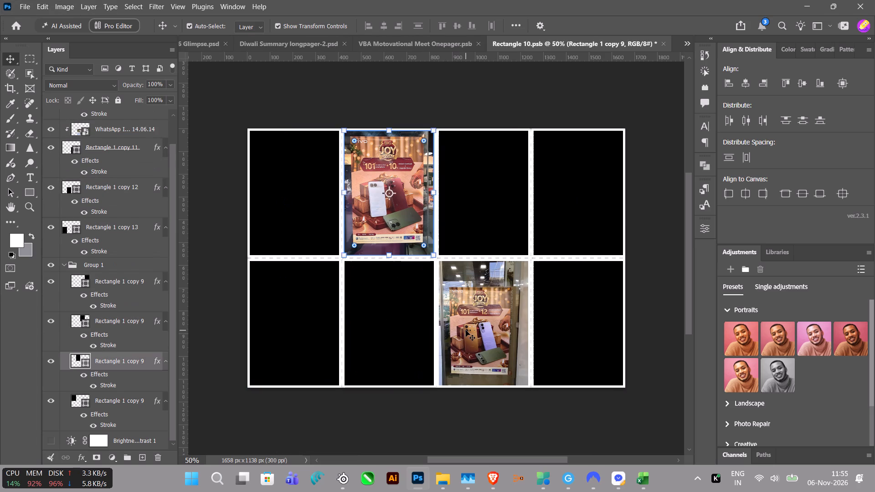
left_click(308, 203)
Recheck the red reference, and delete the four lower-row frames and three upper-row frames, keeping only the first upper-row frame.
key("alt+Tab")
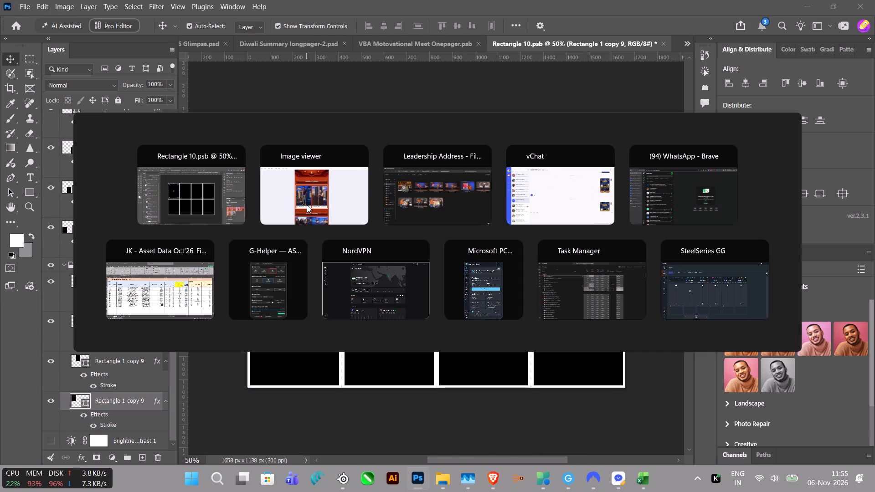
key("alt+Tab")
left_click_drag(642, 402, 199, 335)
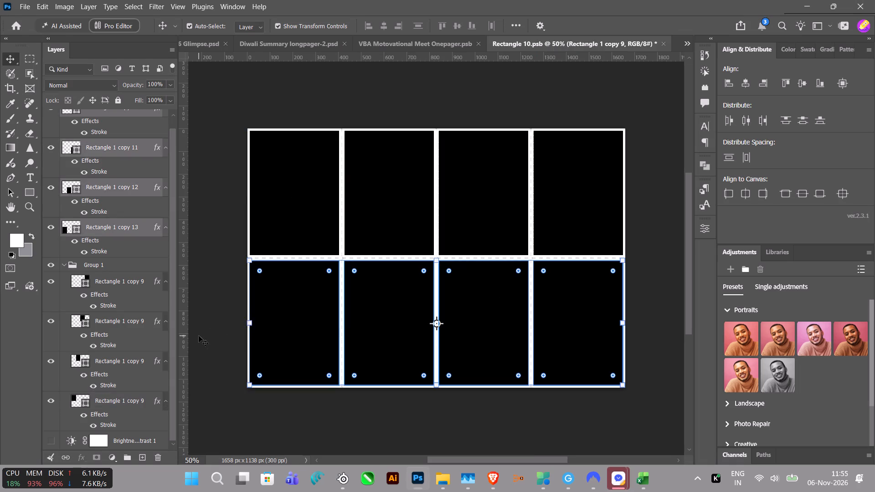
key("Delete")
left_click_drag(600, 301, 384, 191)
key("Delete")
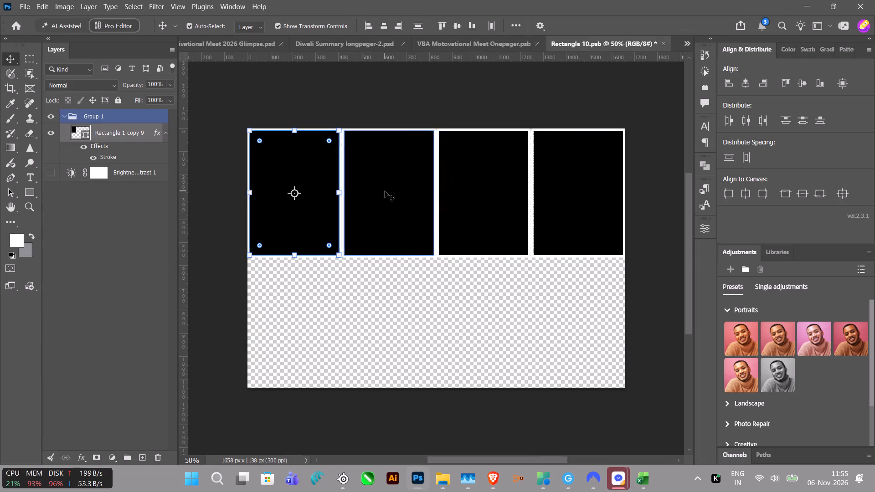
Compare the red reference's Leaders Speech photo layout with the emptied grid and the Leadership Address photos.
key("alt+Tab")
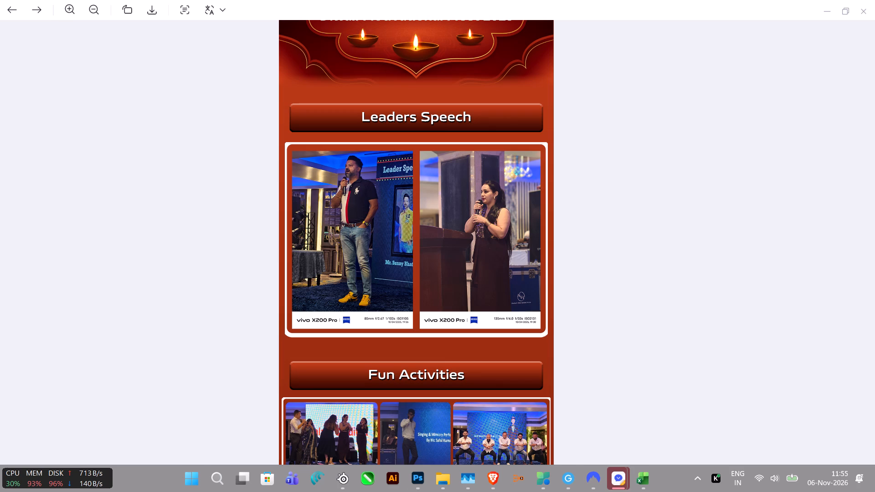
key("alt+Tab")
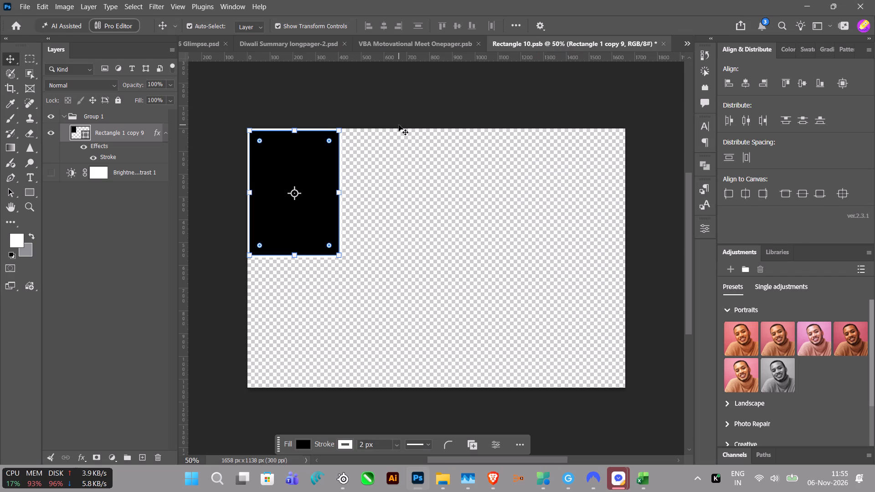
key("alt+Tab")
key("alt+Tab")
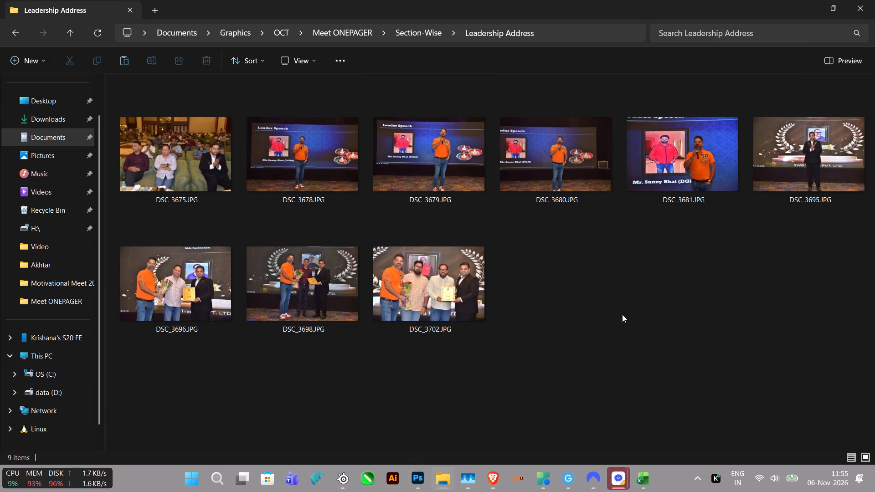
key("alt+Tab")
key("alt+Tab")
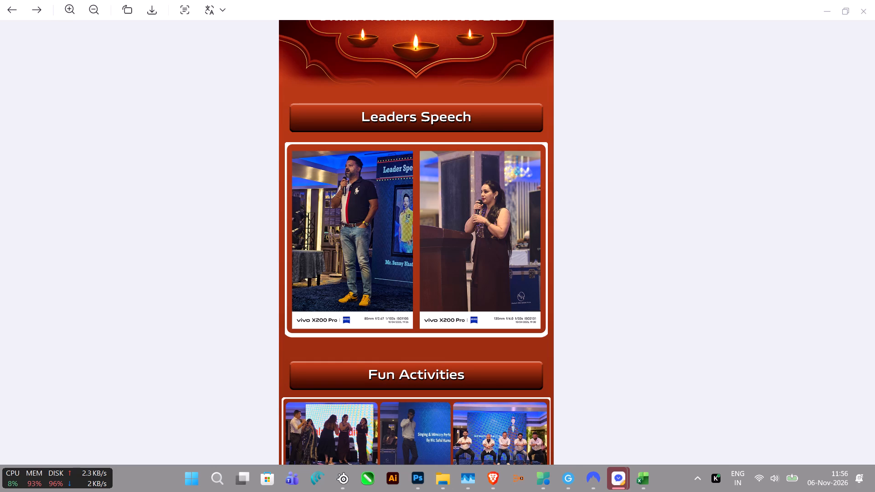
Review the red reference from Leaders Speech through Fun Activities, Gift Distribution and Reward & Recognition for their photo layouts.
left_click_drag(443, 377, 426, 171)
left_click_drag(448, 284, 474, 317)
left_click_drag(466, 258, 452, 391)
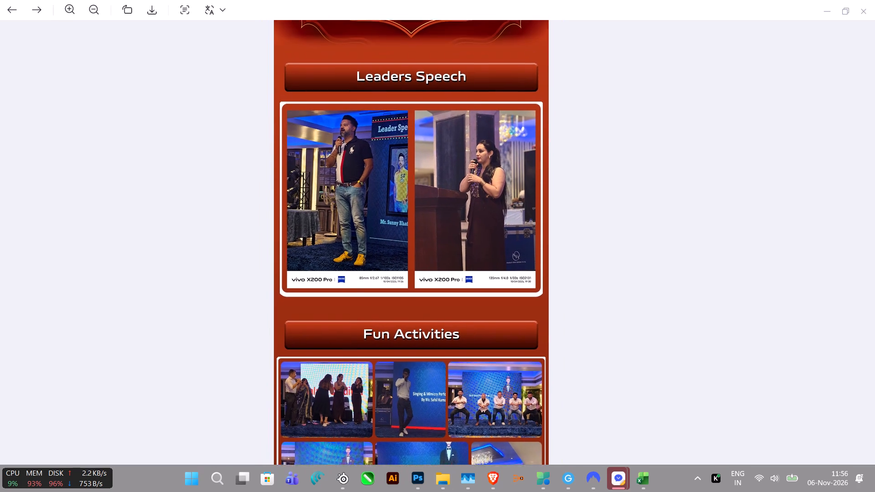
left_click_drag(452, 391, 450, 395)
left_click_drag(453, 296, 448, 319)
key("alt+Tab")
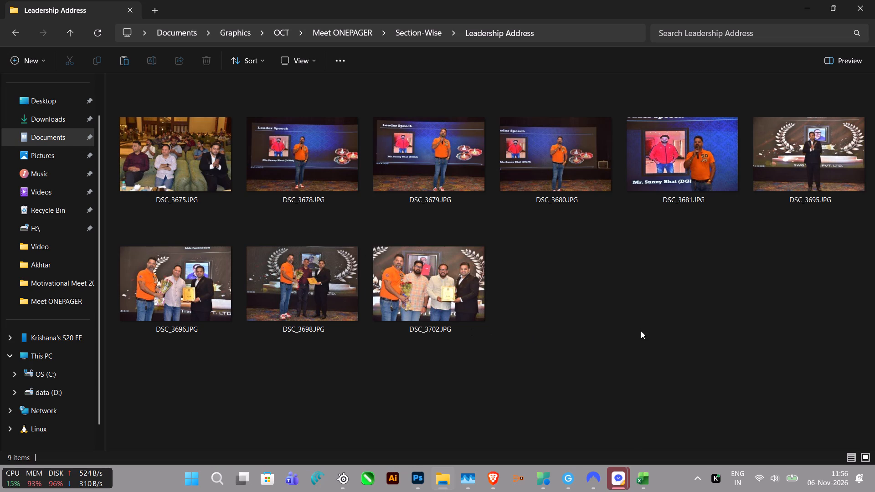
key("alt+Tab")
left_click_drag(490, 346, 488, 120)
left_click_drag(469, 316, 484, 182)
left_click_drag(469, 338, 433, 155)
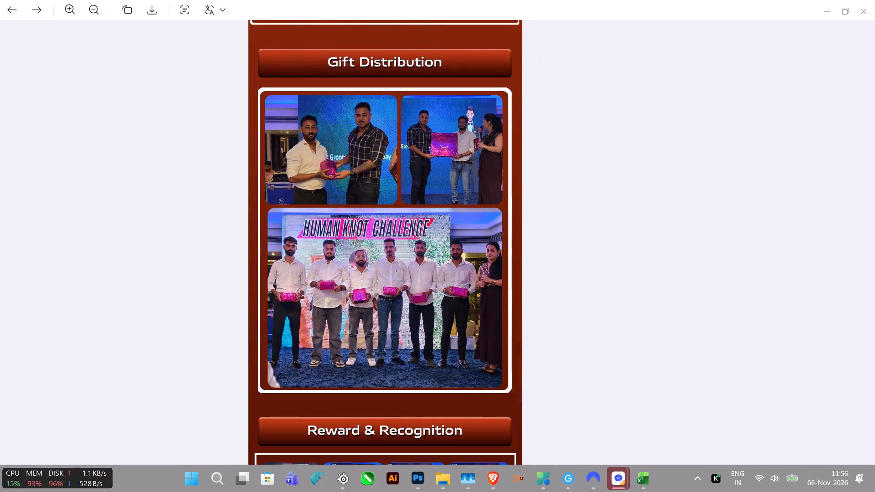
left_click_drag(451, 356, 467, 143)
left_click_drag(524, 334, 516, 168)
left_click_drag(522, 322, 547, 196)
left_click_drag(510, 335, 518, 415)
left_click_drag(467, 182, 444, 356)
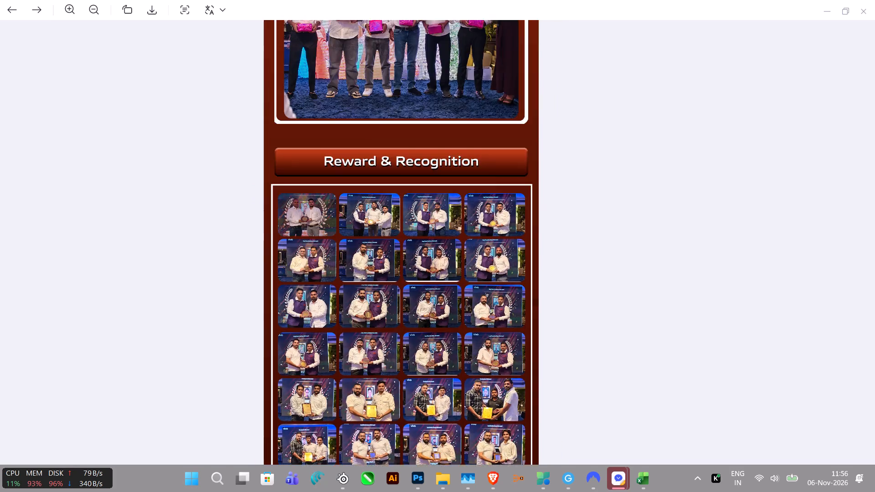
left_click_drag(461, 144, 465, 368)
left_click_drag(424, 175, 432, 198)
Examine the reference's Gift Distribution, Fun Activities and Leaders Speech photo frames up close, and return to the Leadership Address folder.
scroll(417, 271, "up", 4)
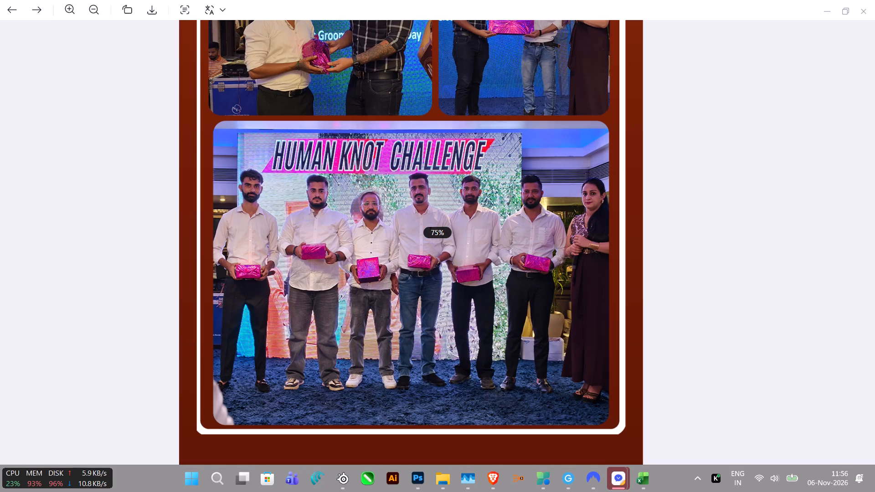
scroll(417, 271, "down", 3)
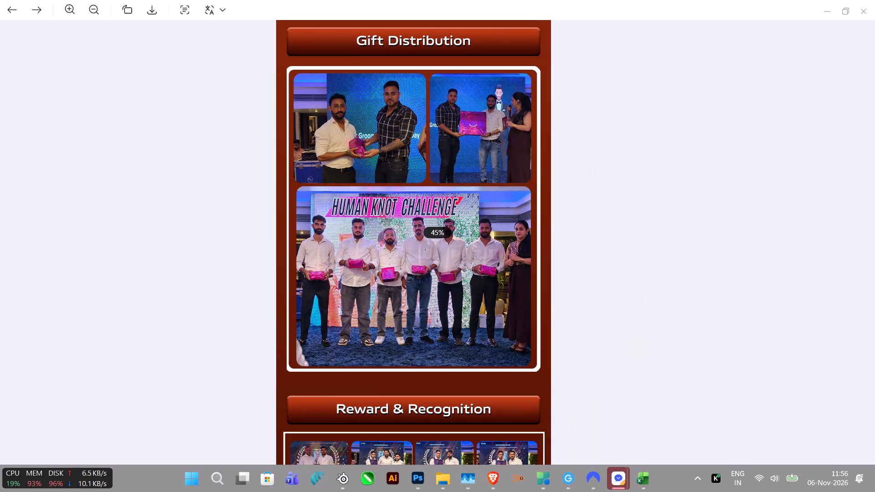
left_click_drag(440, 205, 423, 318)
left_click_drag(392, 218, 400, 288)
left_click_drag(389, 164, 359, 332)
left_click_drag(365, 257, 372, 300)
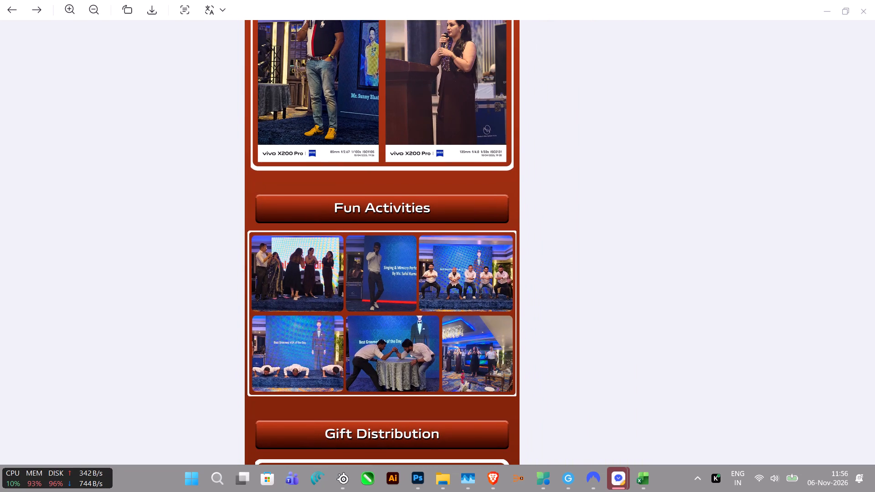
left_click_drag(364, 167, 371, 208)
scroll(446, 408, "up", 6)
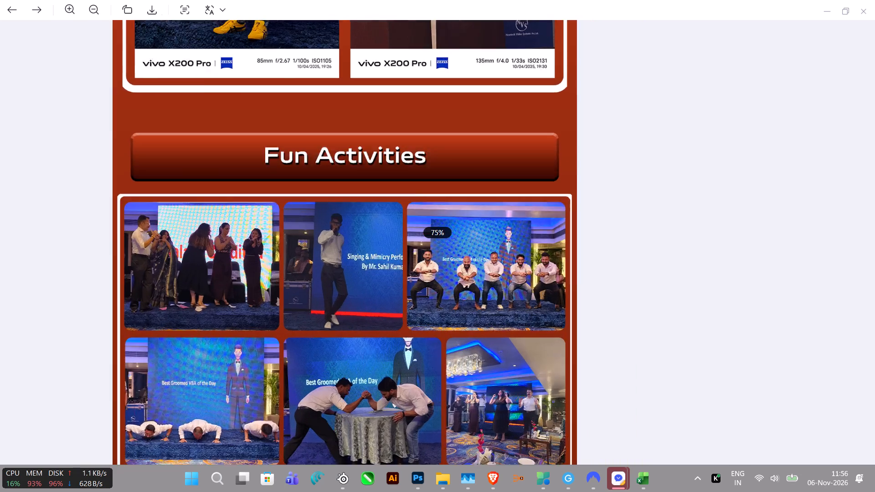
scroll(462, 333, "up", 5)
left_click_drag(472, 349, 418, 107)
left_click_drag(250, 174, 338, 184)
scroll(339, 184, "down", 4)
left_click_drag(311, 140, 355, 296)
left_click_drag(287, 148, 340, 232)
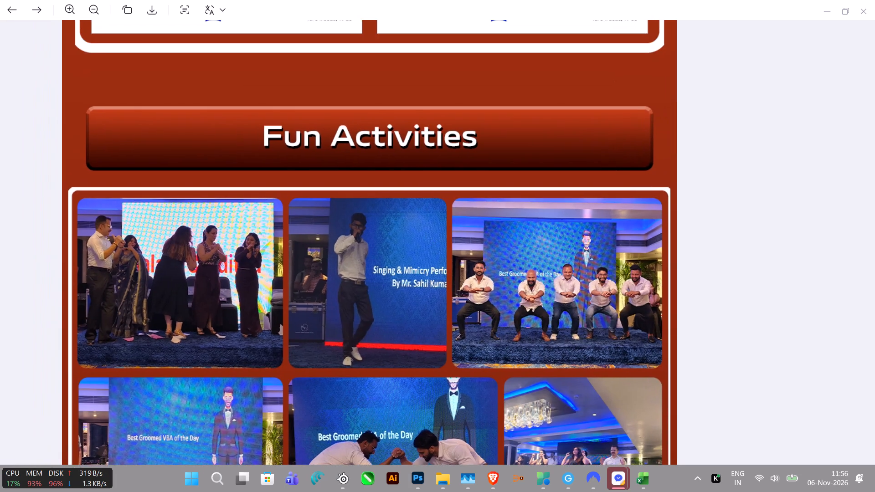
left_click_drag(350, 194, 361, 340)
left_click_drag(381, 222, 368, 363)
scroll(368, 354, "down", 2)
left_click_drag(309, 180, 315, 323)
left_click_drag(326, 268, 322, 188)
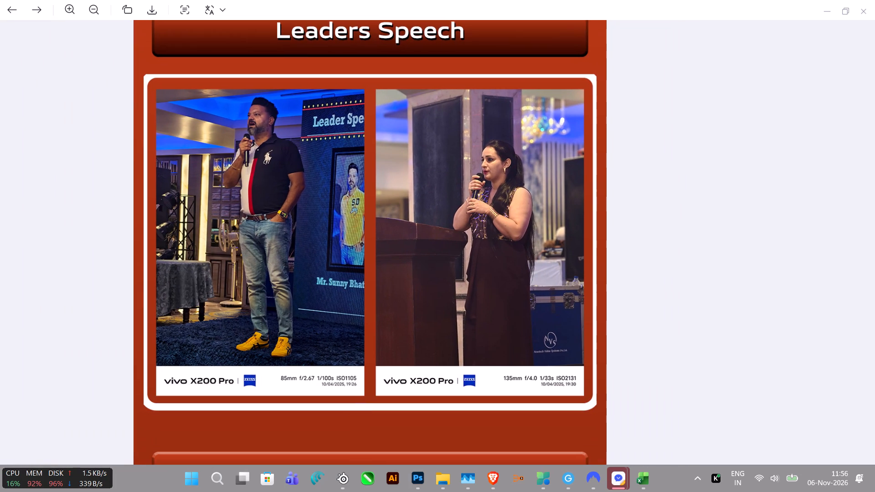
left_click_drag(322, 188, 322, 187)
key("alt+Tab")
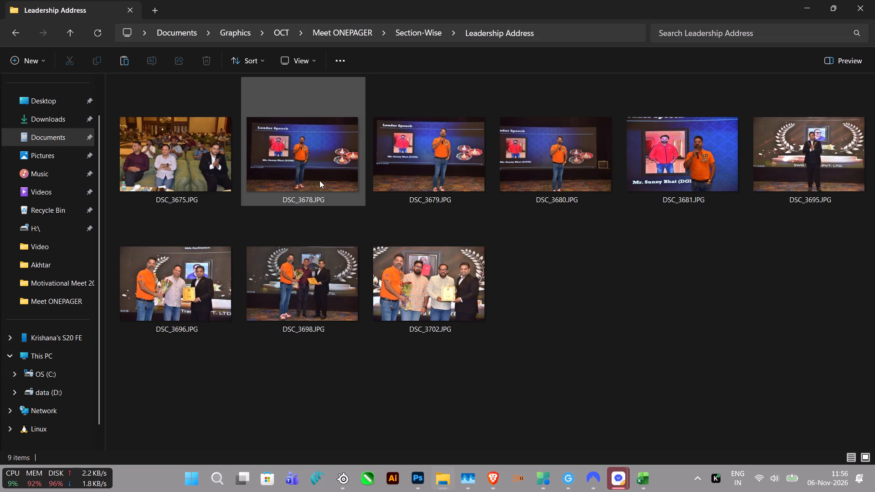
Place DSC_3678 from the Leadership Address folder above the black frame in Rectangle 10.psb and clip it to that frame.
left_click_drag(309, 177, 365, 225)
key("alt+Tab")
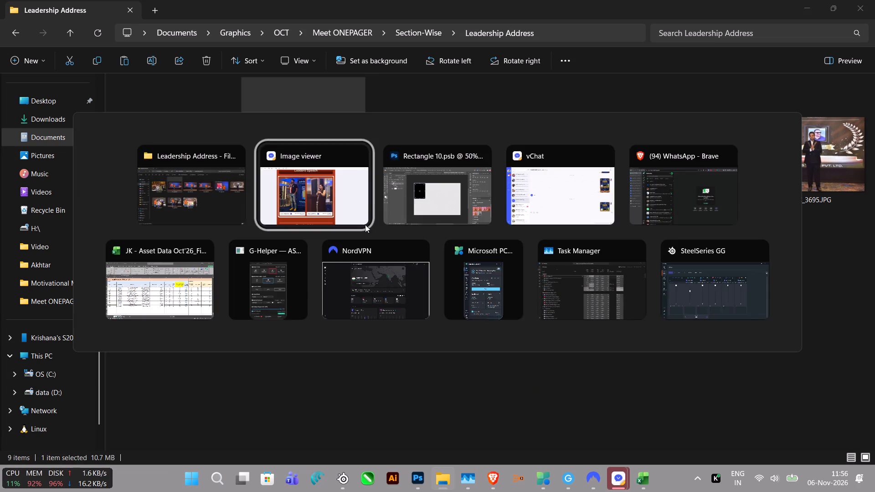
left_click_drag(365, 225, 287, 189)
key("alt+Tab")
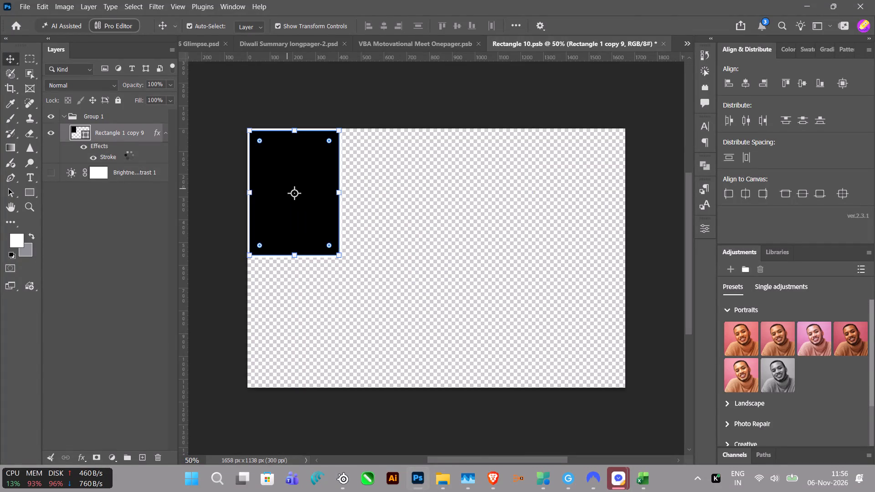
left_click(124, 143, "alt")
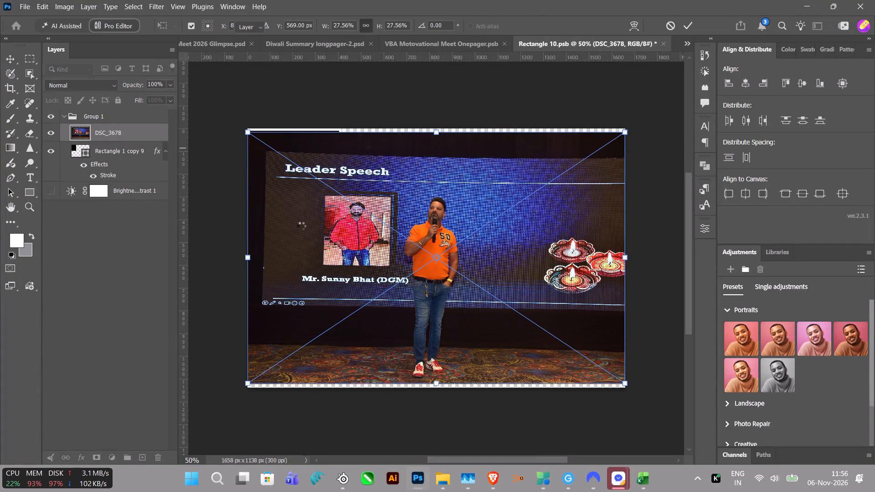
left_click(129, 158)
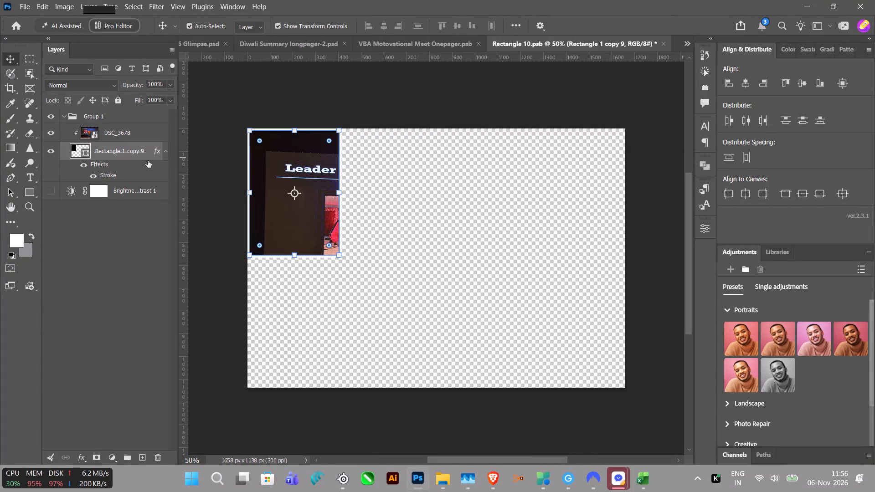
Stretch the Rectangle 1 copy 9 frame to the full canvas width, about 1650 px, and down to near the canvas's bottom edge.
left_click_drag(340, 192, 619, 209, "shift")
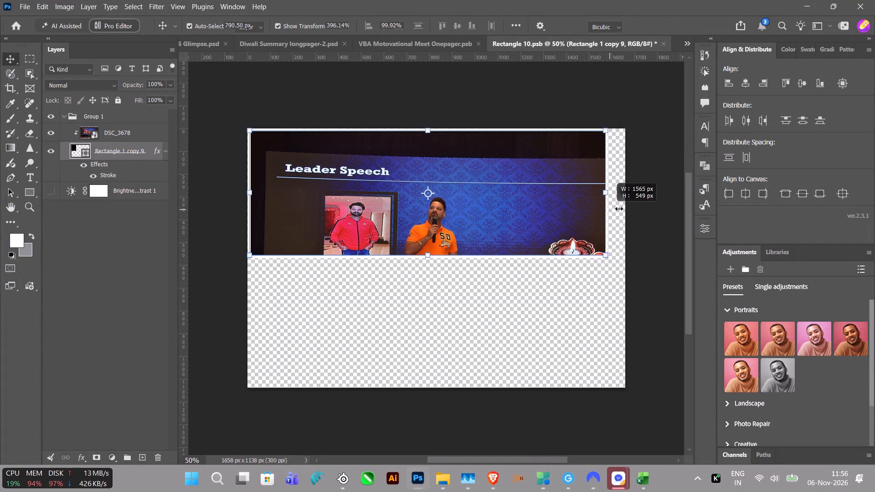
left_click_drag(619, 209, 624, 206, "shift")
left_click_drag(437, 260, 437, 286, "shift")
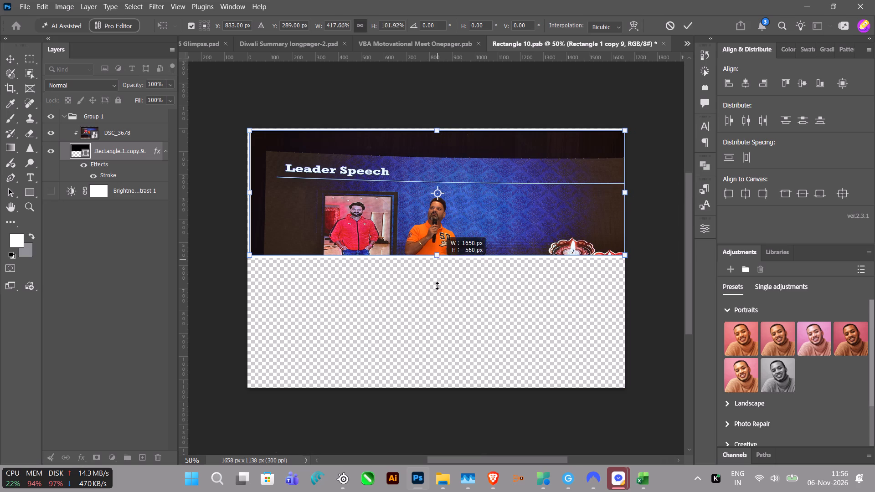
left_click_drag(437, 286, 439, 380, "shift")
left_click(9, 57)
Extend the canvas downward with the Crop tool to 1658 x 2134 px.
left_click(11, 90)
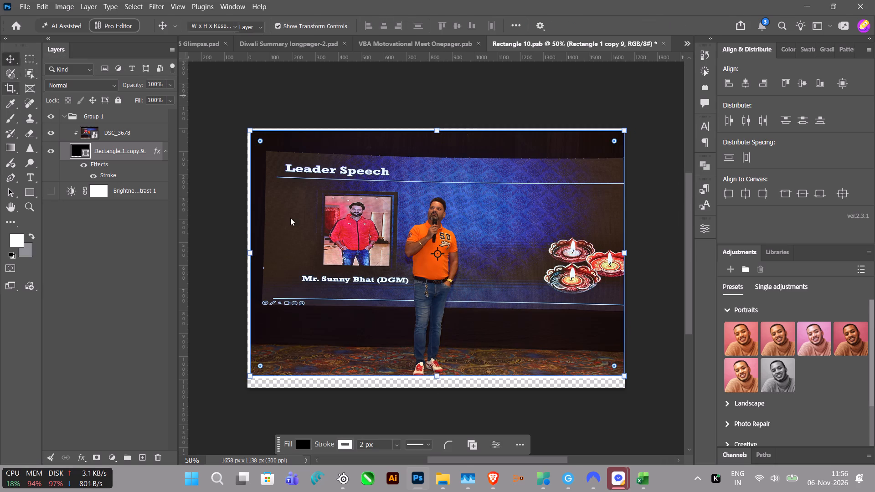
scroll(450, 331, "down", 8)
left_click_drag(435, 316, 432, 430)
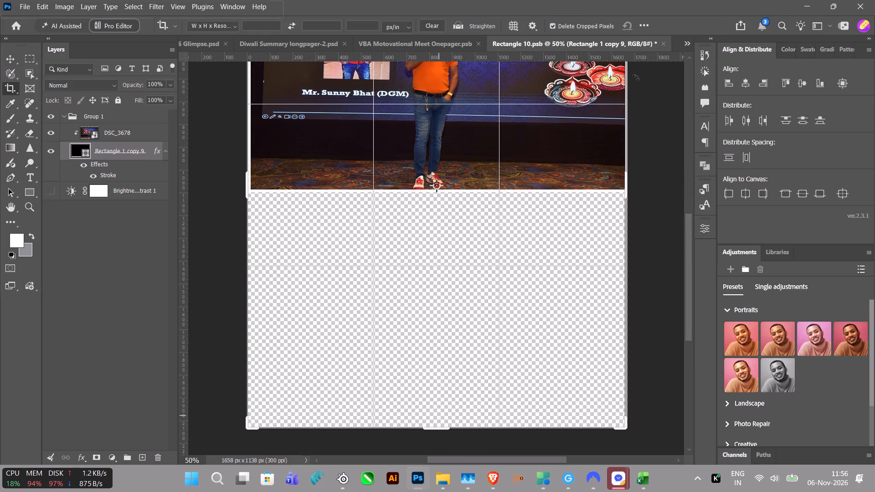
left_click(671, 28)
left_click(11, 55)
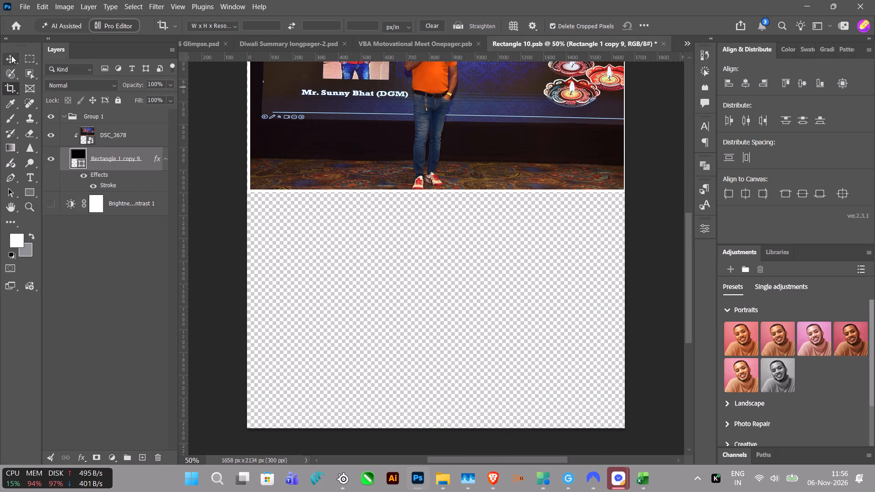
Resize the Rectangle 1 copy 9 frame to about two-thirds of the canvas width, anchored at the canvas's upper-left corner.
left_click(221, 142)
scroll(222, 164, "up", 11)
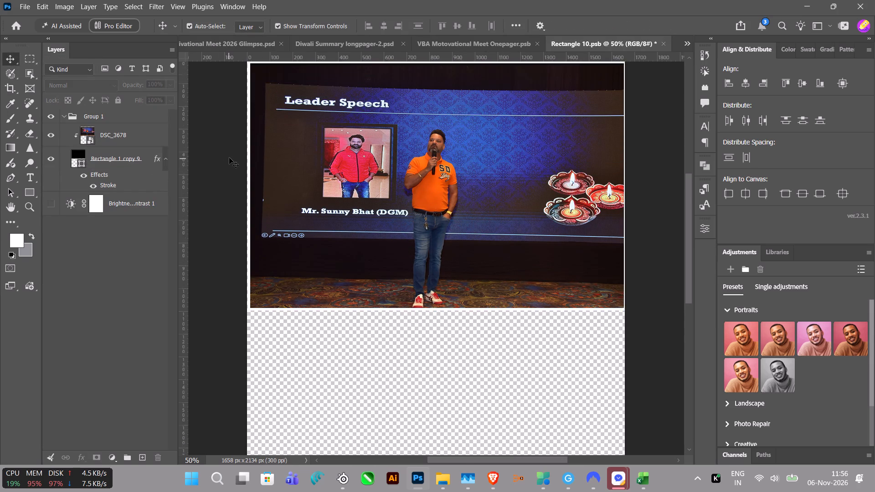
scroll(229, 158, "up", 5)
left_click(123, 162)
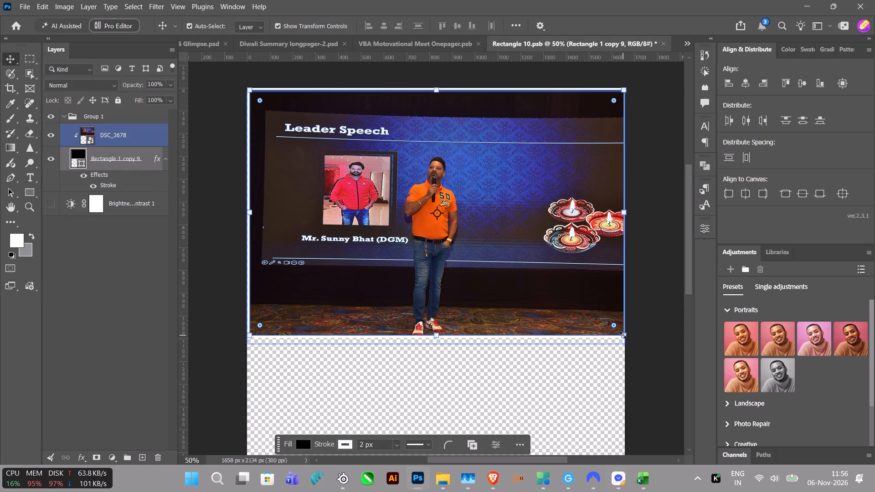
left_click_drag(623, 335, 511, 234)
key("Return")
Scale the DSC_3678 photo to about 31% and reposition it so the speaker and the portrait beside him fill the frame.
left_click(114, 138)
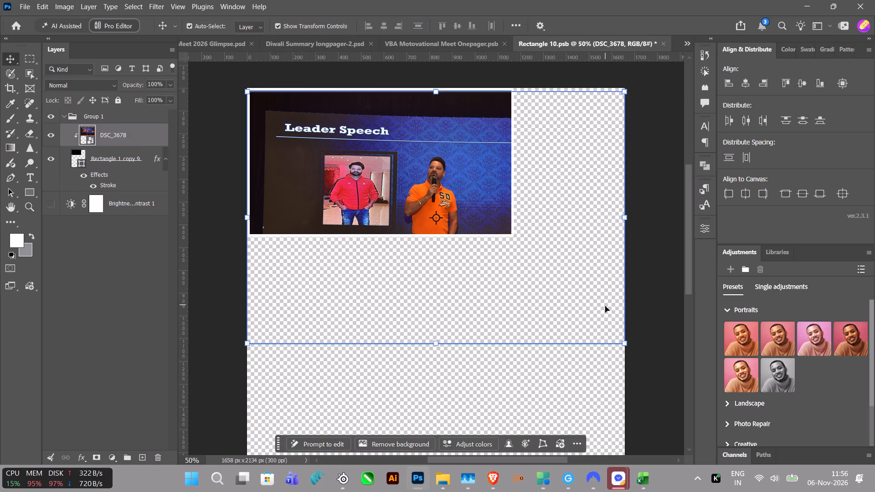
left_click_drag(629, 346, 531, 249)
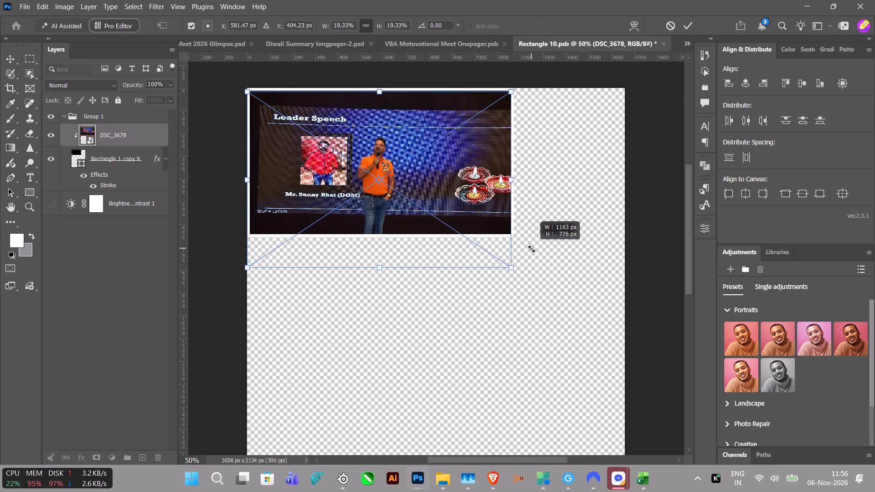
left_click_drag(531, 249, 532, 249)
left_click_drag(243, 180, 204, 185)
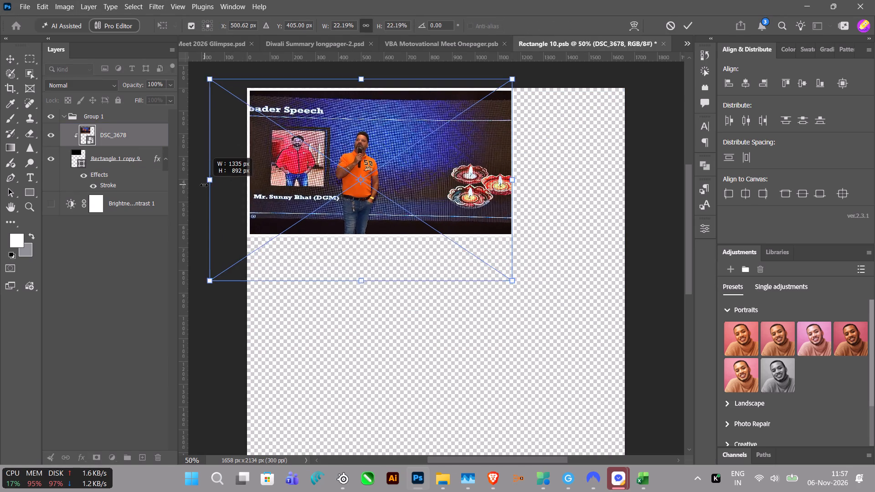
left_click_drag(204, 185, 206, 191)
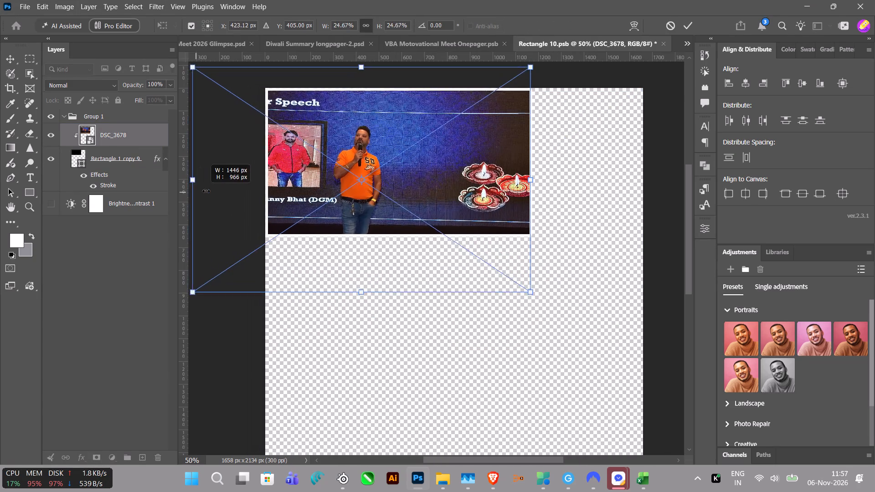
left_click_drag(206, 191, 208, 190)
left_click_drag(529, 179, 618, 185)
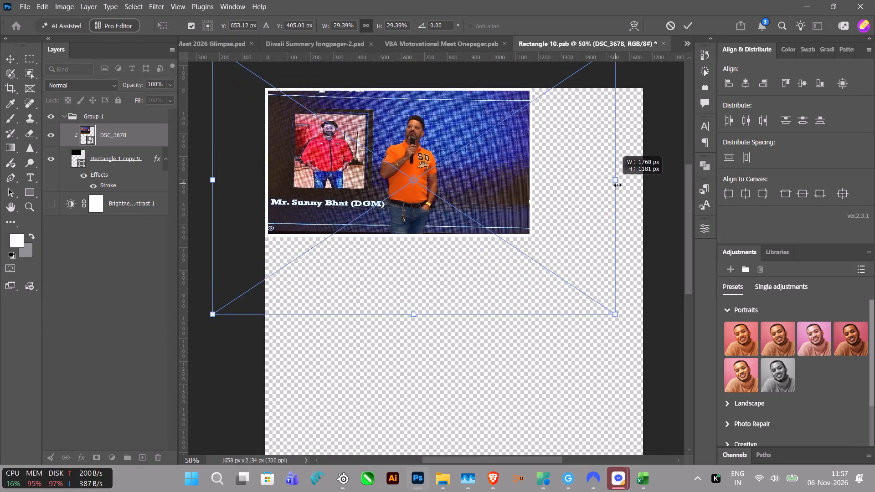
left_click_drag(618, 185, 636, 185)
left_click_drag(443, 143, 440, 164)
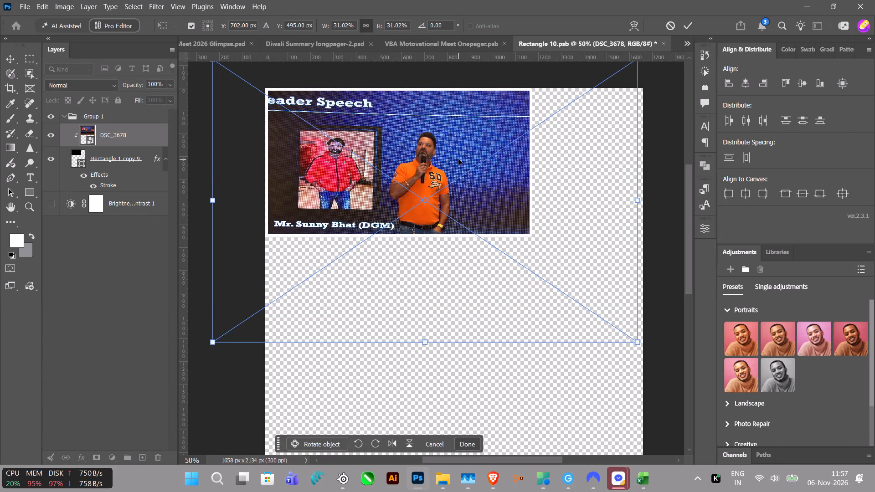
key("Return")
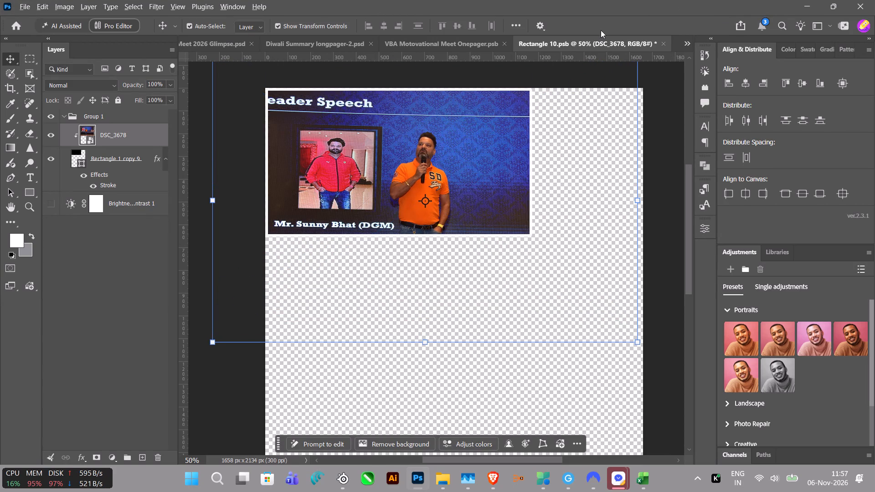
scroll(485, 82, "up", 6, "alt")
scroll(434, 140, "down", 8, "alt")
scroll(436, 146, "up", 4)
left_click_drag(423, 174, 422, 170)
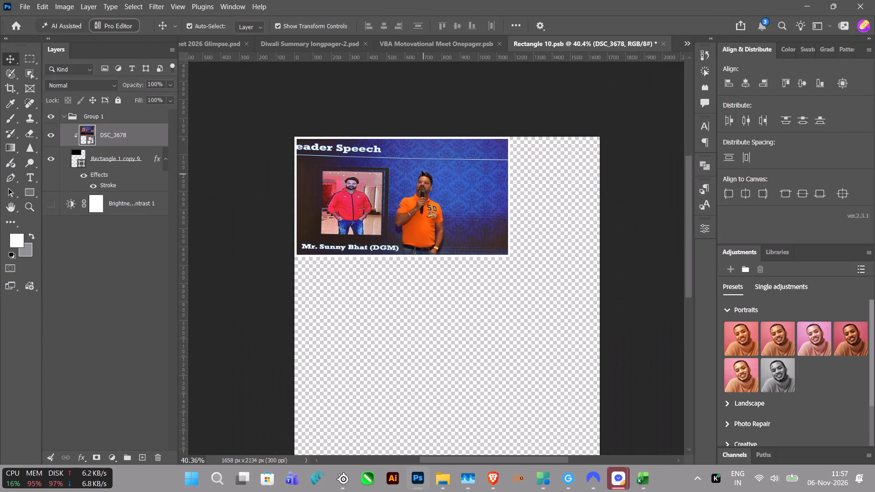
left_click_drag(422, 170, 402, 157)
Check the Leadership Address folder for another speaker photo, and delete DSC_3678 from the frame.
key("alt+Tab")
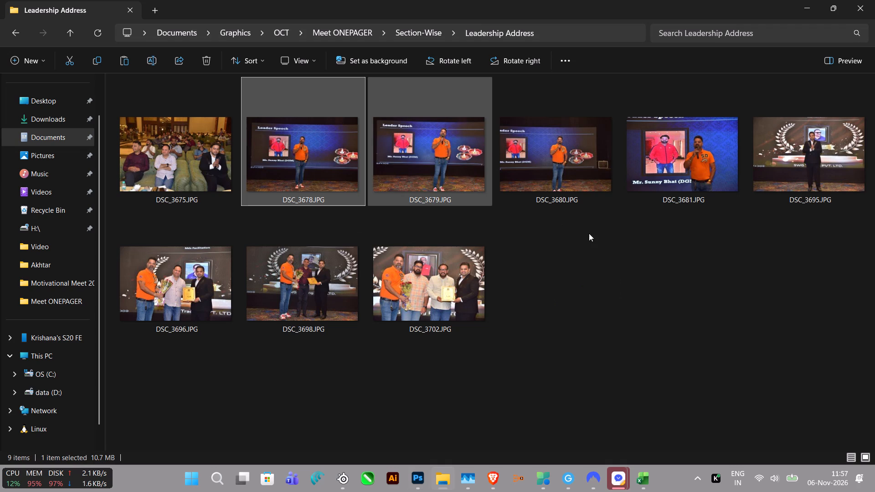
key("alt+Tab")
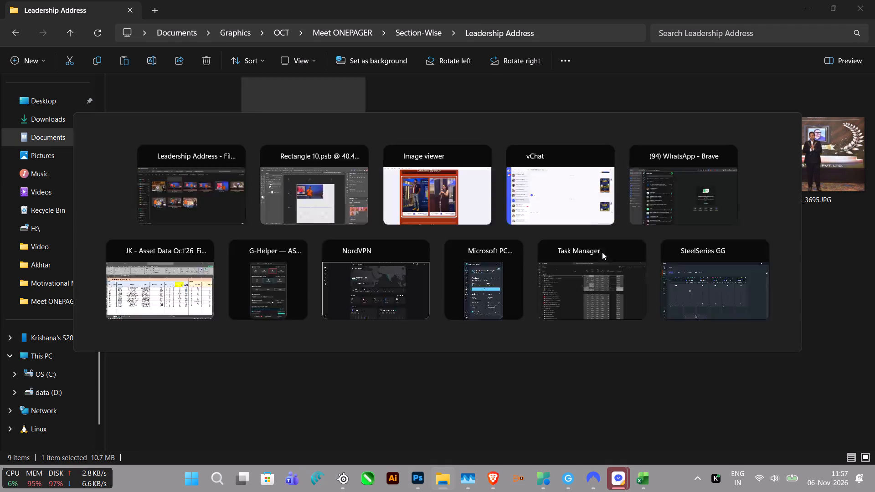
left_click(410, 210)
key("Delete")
Place DSC_3680 from the Leadership Address folder above the Rectangle 1 copy 9 frame and clip it to that frame.
key("alt+Tab")
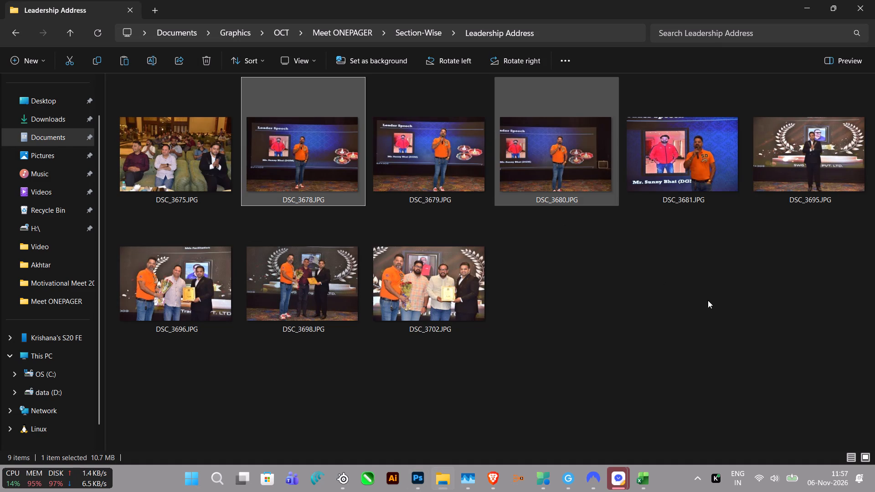
left_click_drag(580, 155, 368, 185)
key("alt+Tab")
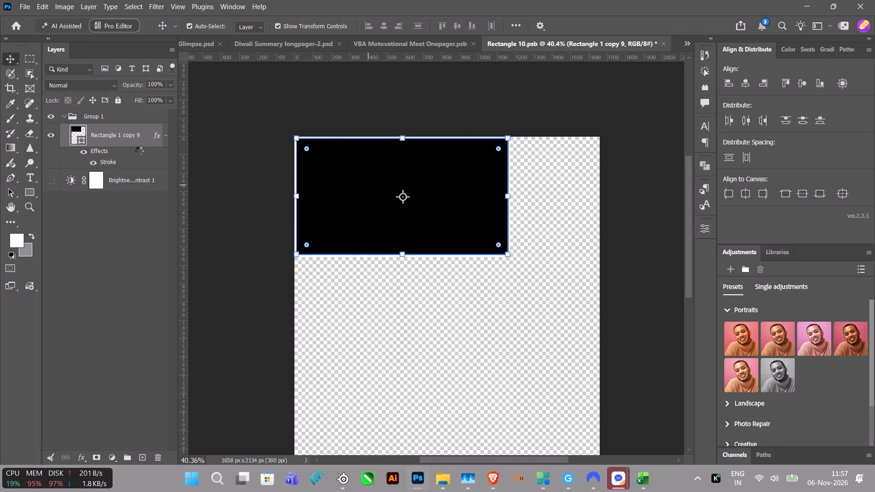
left_click(139, 146, "alt")
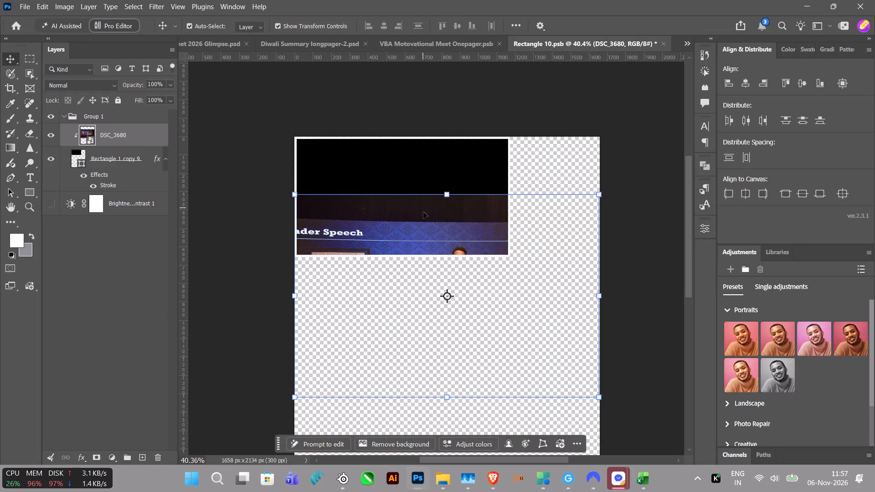
Scale the DSC_3680 photo to about 34.7% and reposition it so the speaker and the three diya lamps fill the frame.
left_click_drag(424, 223, 364, 135)
left_click_drag(437, 196, 407, 184)
left_click_drag(453, 207, 462, 211)
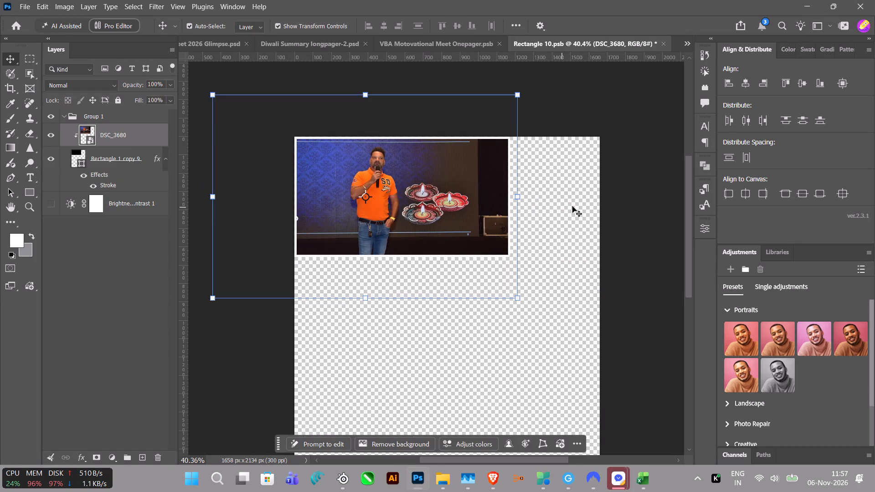
left_click_drag(516, 198, 575, 204)
left_click_drag(478, 206, 468, 217)
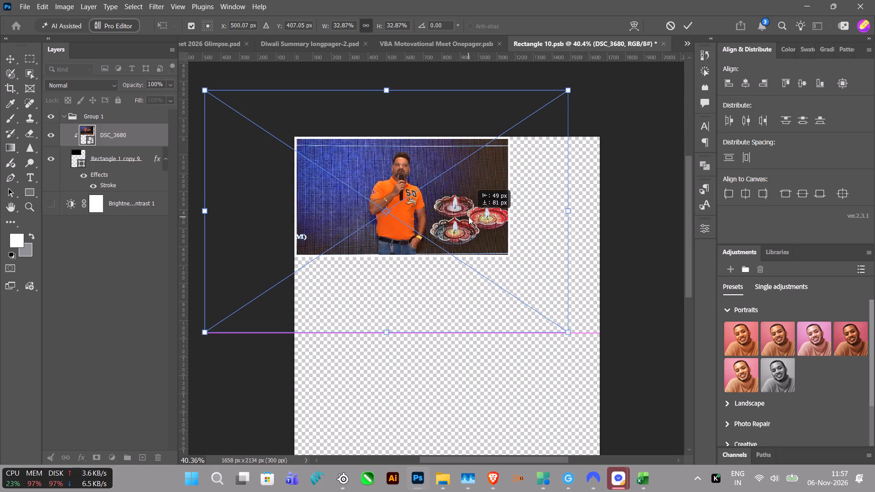
left_click_drag(468, 217, 462, 216)
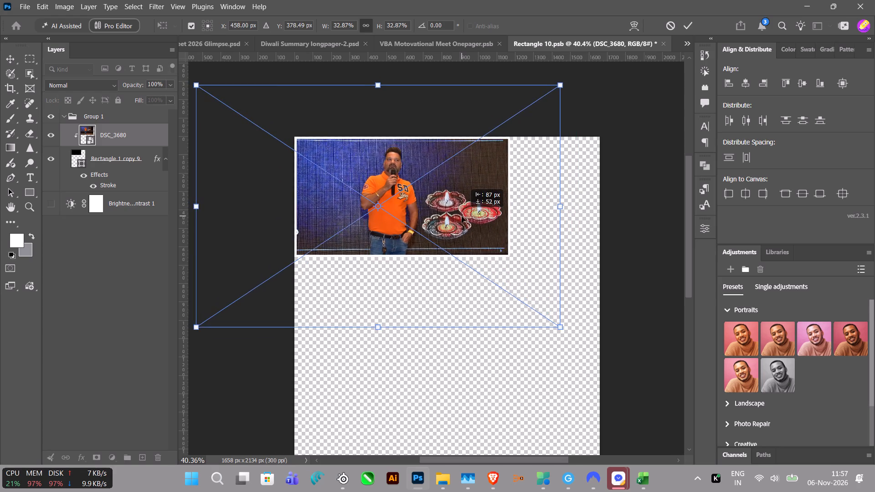
left_click_drag(462, 216, 457, 219)
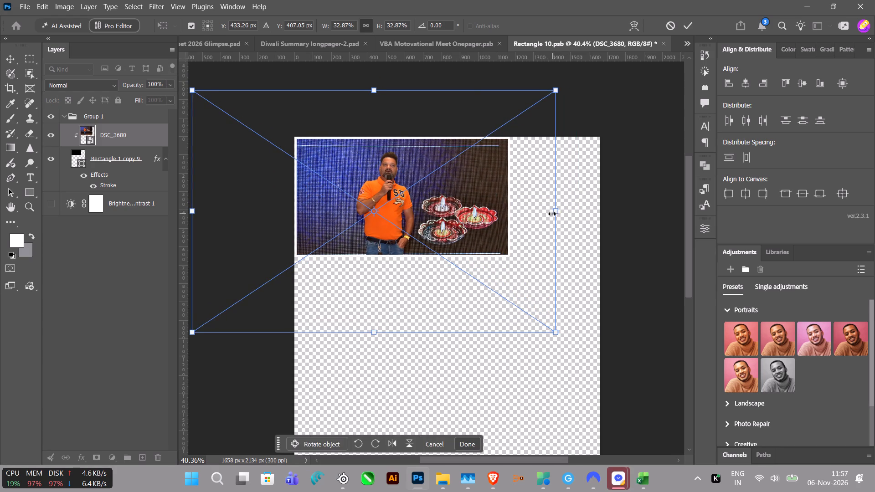
left_click_drag(551, 214, 555, 216)
left_click_drag(559, 213, 568, 215)
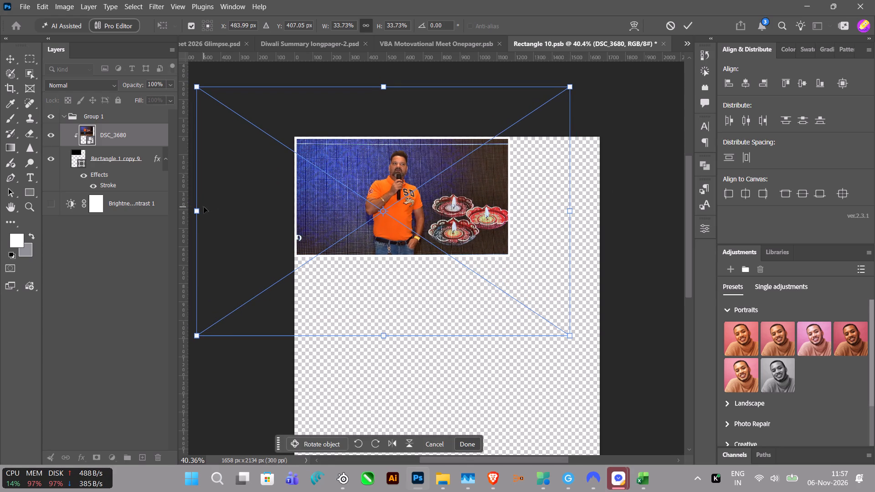
left_click_drag(199, 209, 189, 214)
left_click_drag(457, 211, 450, 214)
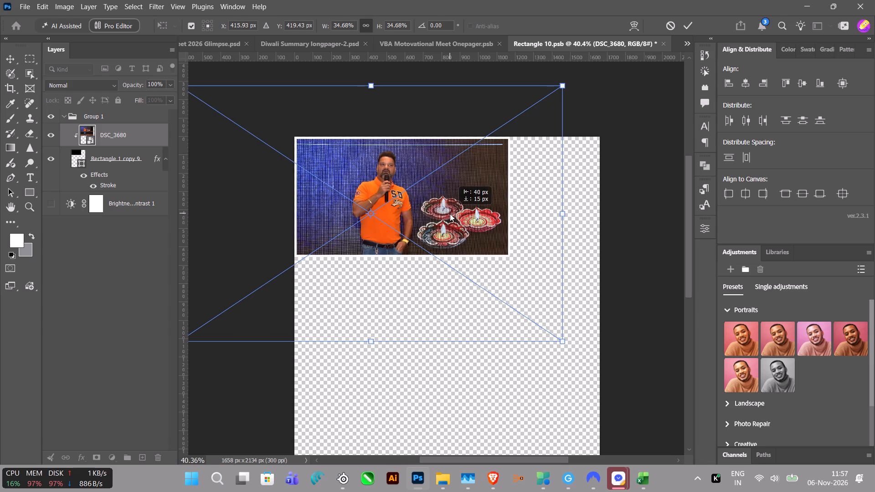
left_click_drag(450, 214, 450, 210)
left_click(689, 29)
left_click(626, 147)
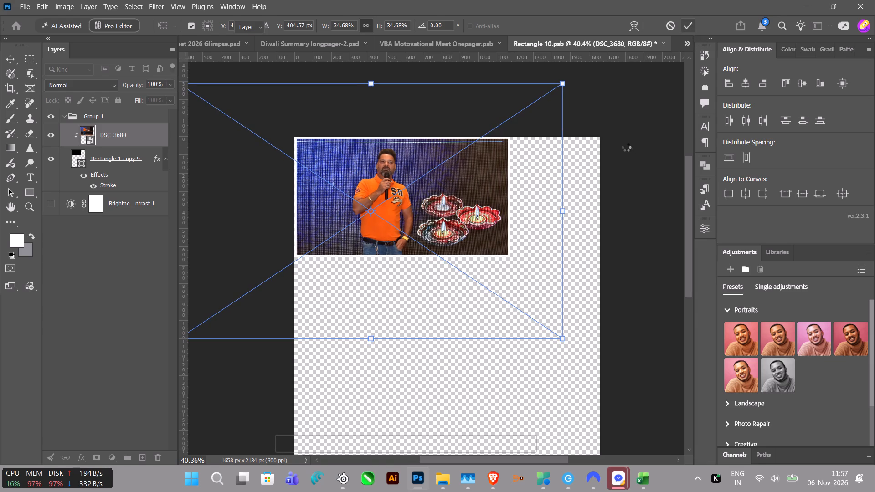
Examine the framed DSC_3680 photo up close and preview DSC_3695 from the Leadership Address folder.
scroll(365, 154, "up", 8, "alt")
scroll(368, 183, "down", 10, "alt")
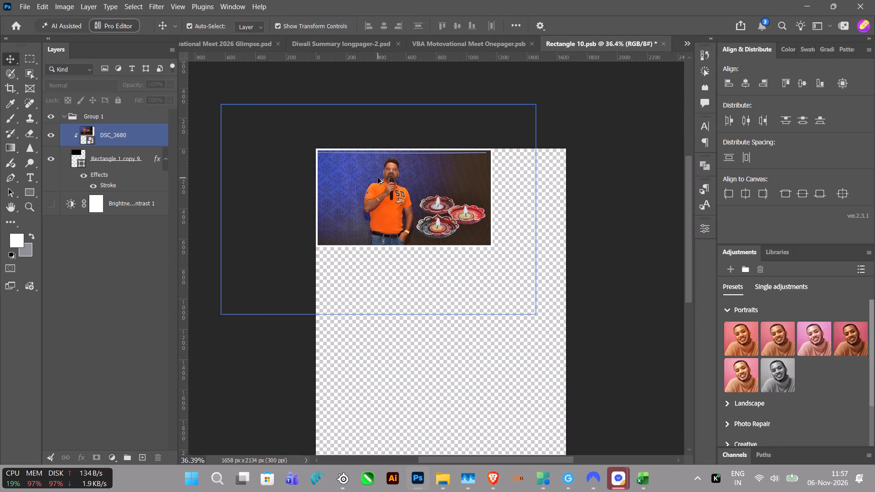
scroll(528, 231, "down", 4, "ctrl")
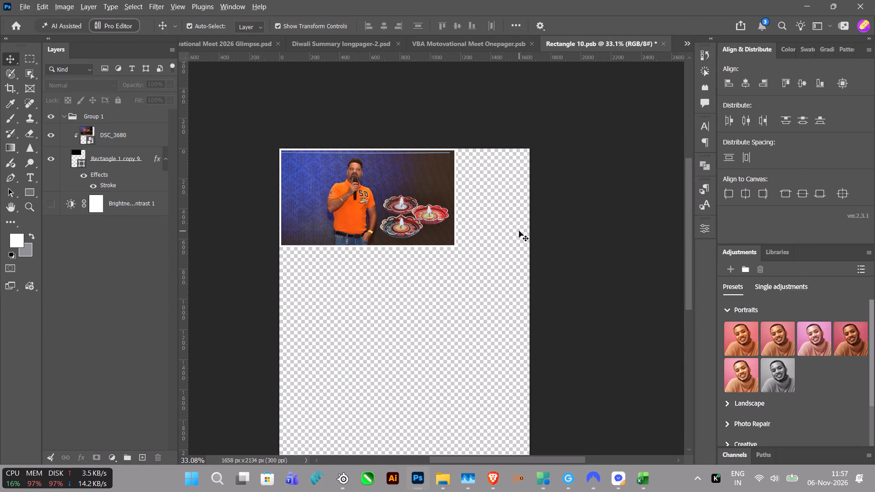
key("alt+Tab")
key("alt+Tab")
scroll(354, 155, "up", 14, "alt")
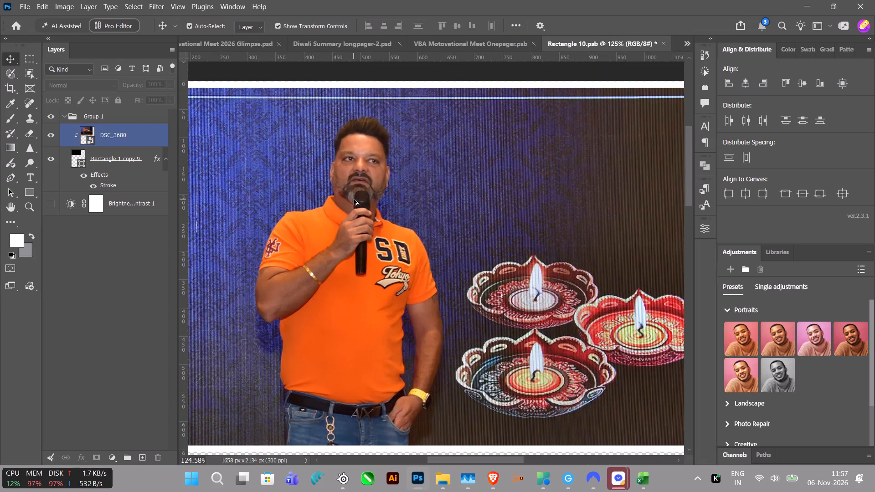
scroll(354, 199, "down", 11, "alt")
key("alt+Tab")
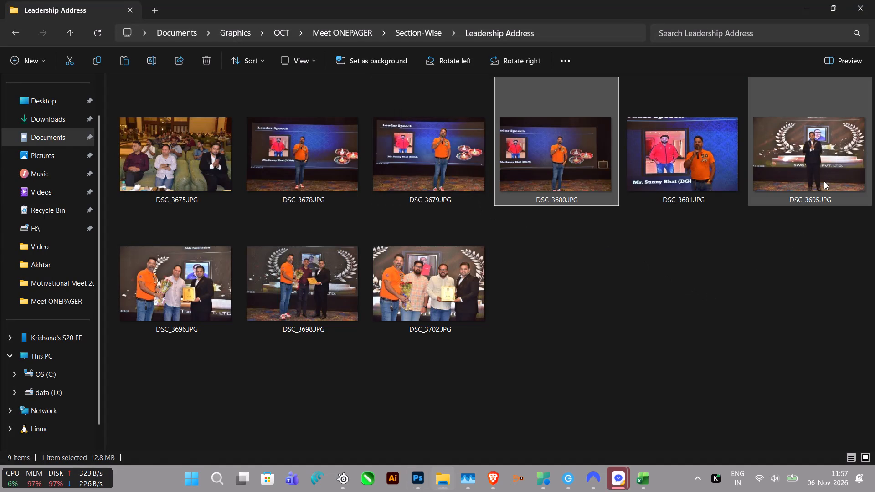
double_click(852, 148)
scroll(453, 203, "up", 3)
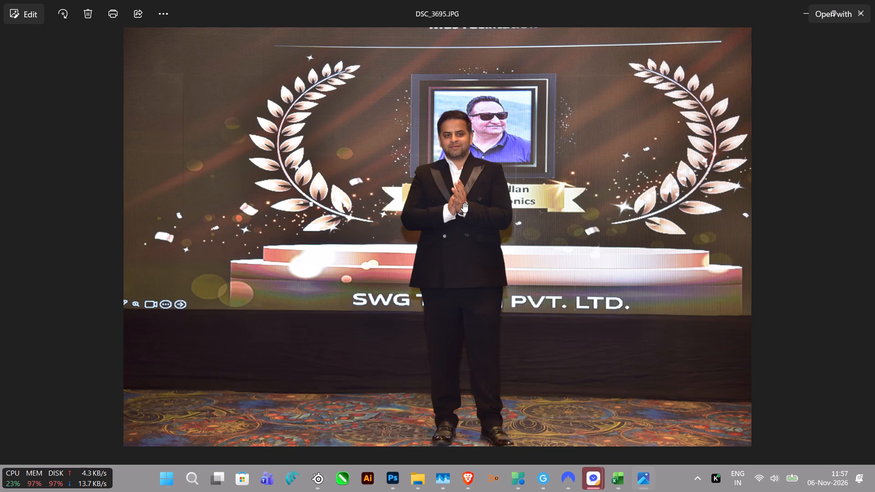
scroll(467, 197, "up", 4)
left_click(874, 0)
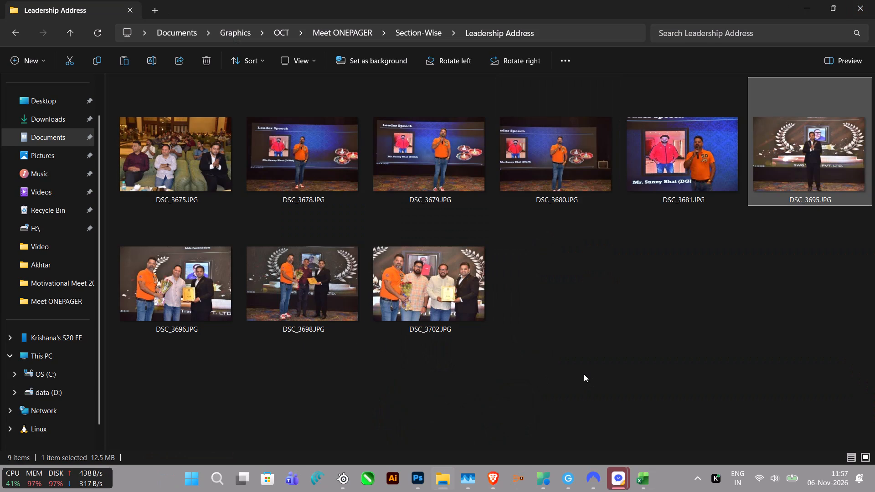
Look through the Company Culture & HR Session folder in Section-Wise for further speaker photos.
scroll(350, 338, "up", 8, "ctrl")
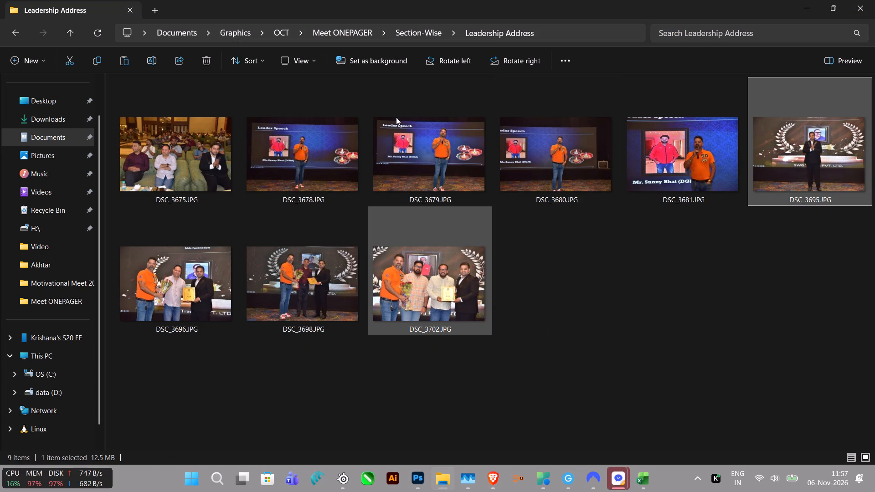
left_click(547, 271)
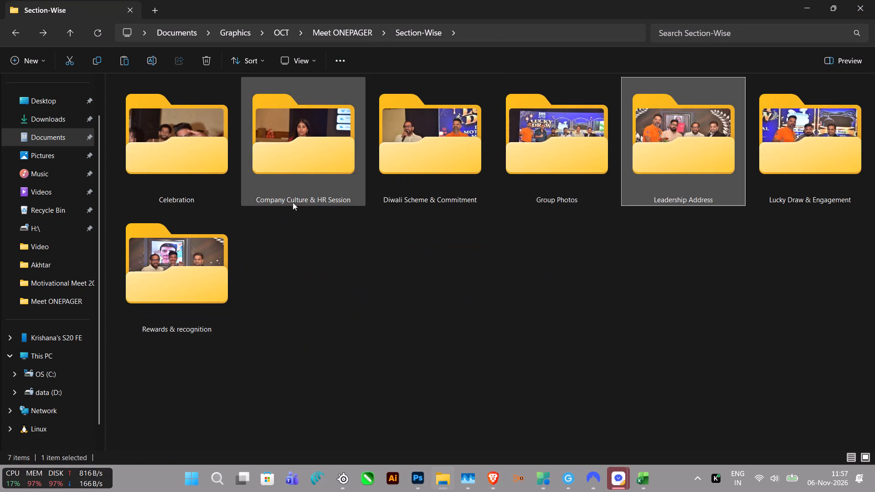
double_click(304, 169)
scroll(522, 353, "up", 5, "ctrl")
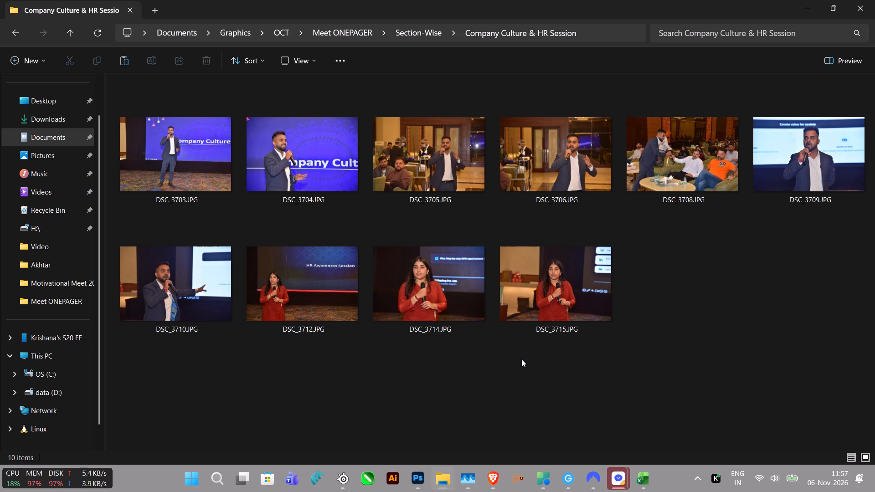
left_click(521, 358)
key("alt+Tab")
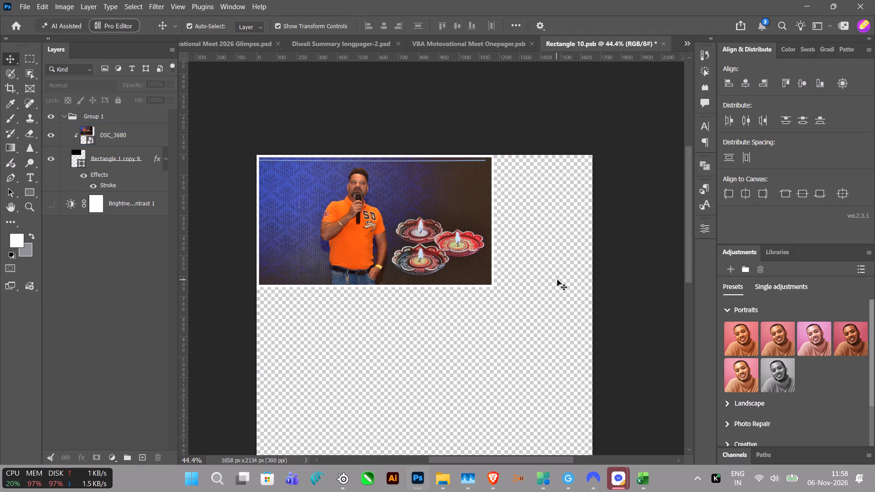
key("alt+Tab")
key("alt+Tab")
key("alt+Tab")
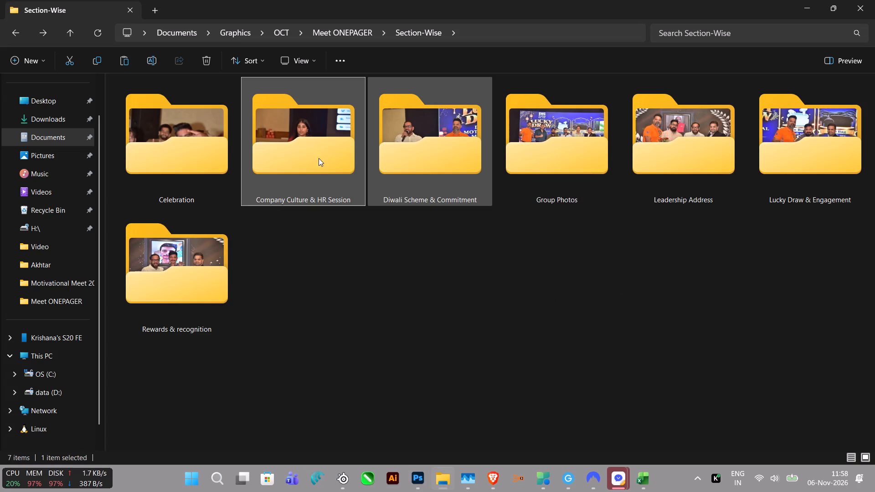
double_click(304, 168)
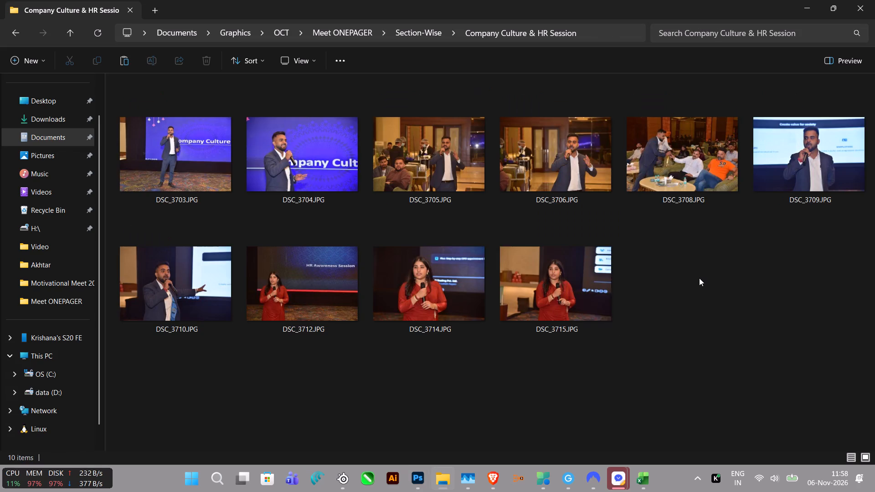
left_click(700, 277)
Open the Section-Wise path in a second File Explorer tab and go from Meet ONEPAGER into the Motivational Meet 2026 folder.
left_click(524, 31)
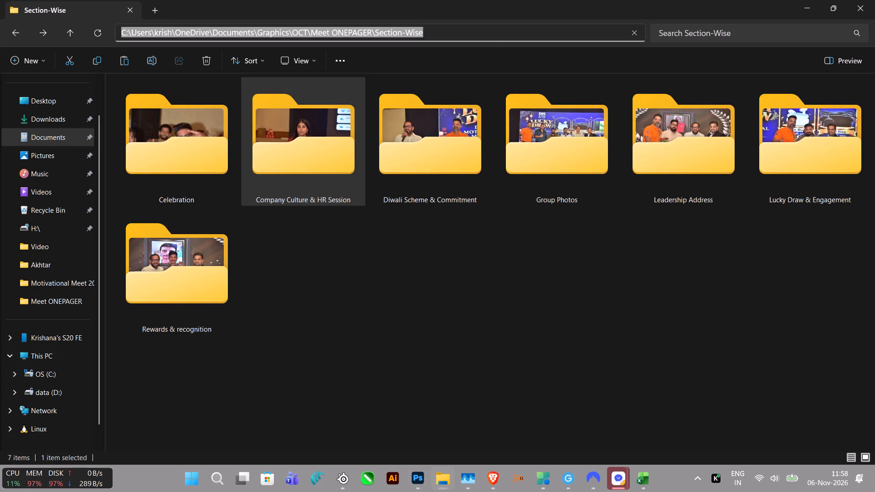
key("ctrl+c")
left_click(160, 10)
left_click(479, 32)
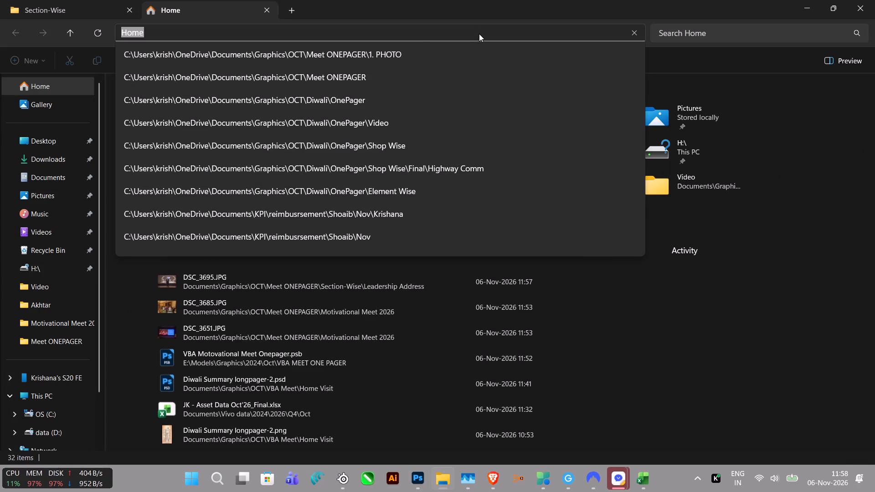
key("ctrl+v")
key("Return")
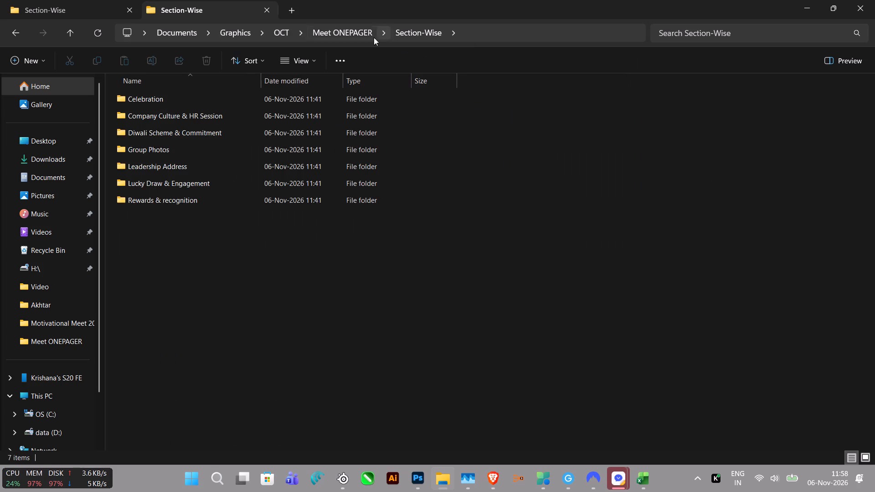
left_click(358, 33)
double_click(195, 98)
Browse the Motivational Meet 2026 photos with enlarged thumbnails for leader and speaker shots.
scroll(425, 344, "up", 3, "ctrl")
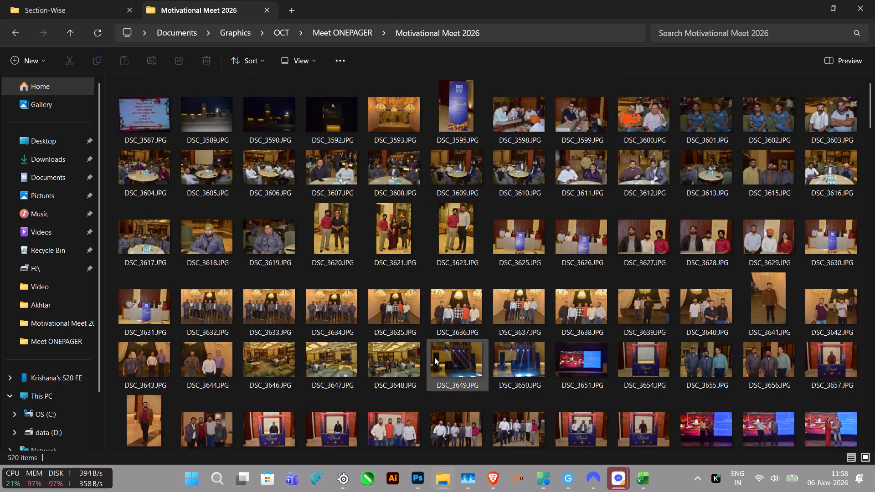
scroll(434, 357, "up", 1, "ctrl")
scroll(477, 346, "up", 3, "ctrl")
scroll(479, 344, "down", 3)
scroll(479, 344, "up", 1)
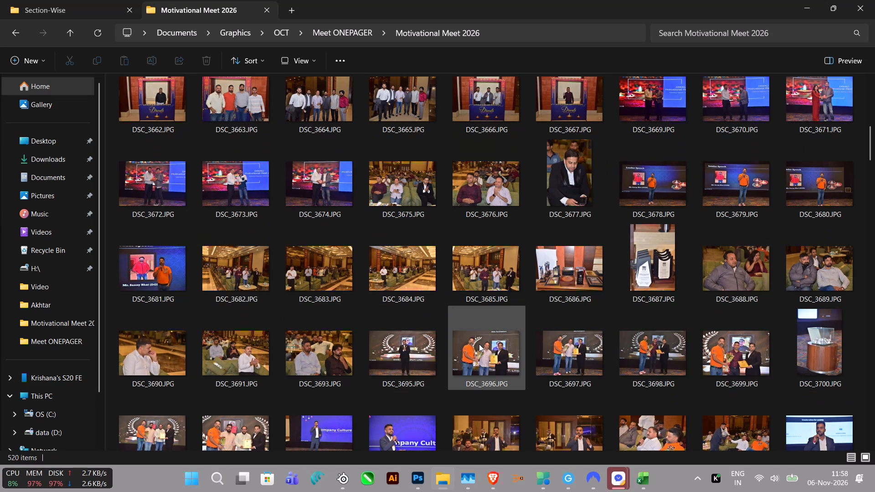
scroll(479, 344, "down", 1)
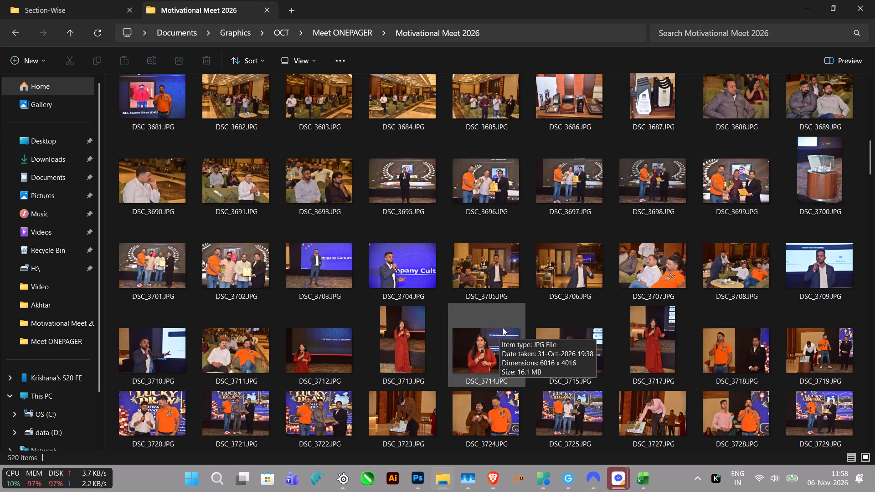
Check the Diwali Scheme & Commitment and Leadership Address folders in Section-Wise for photos suited to the section.
key("alt+Tab")
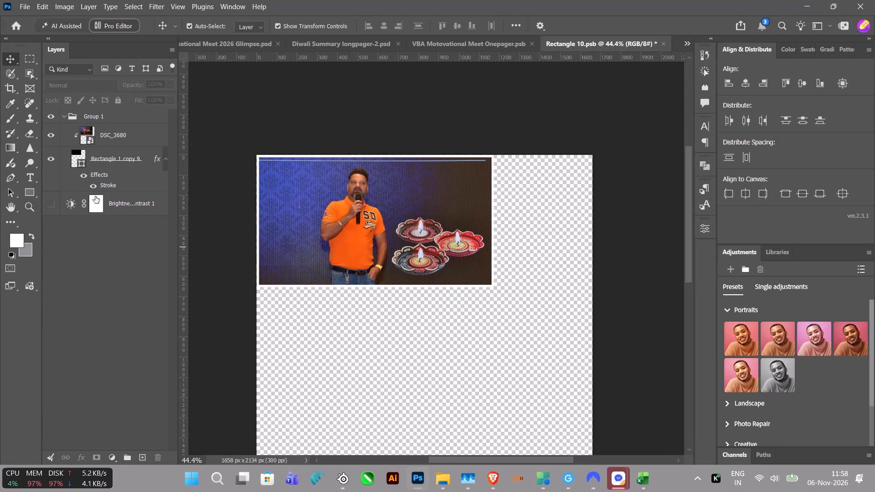
left_click(110, 162)
key("alt+Tab")
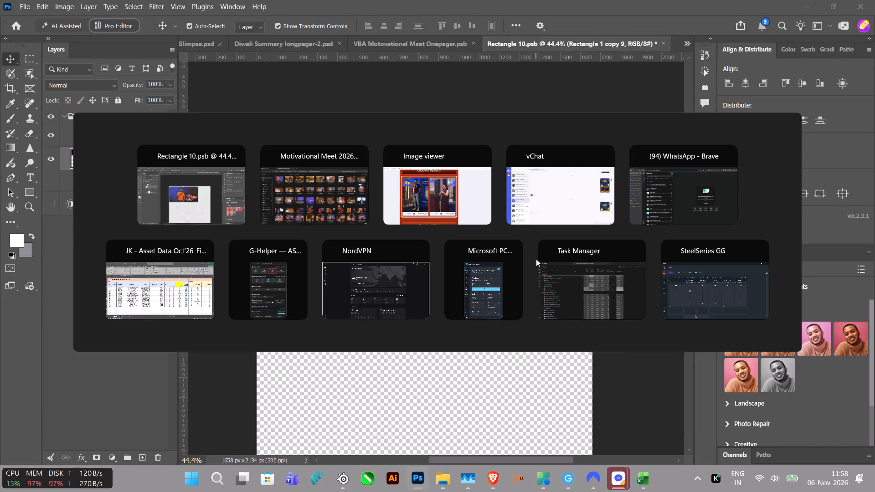
key("alt+Tab")
key("alt+Tab")
left_click(64, 8)
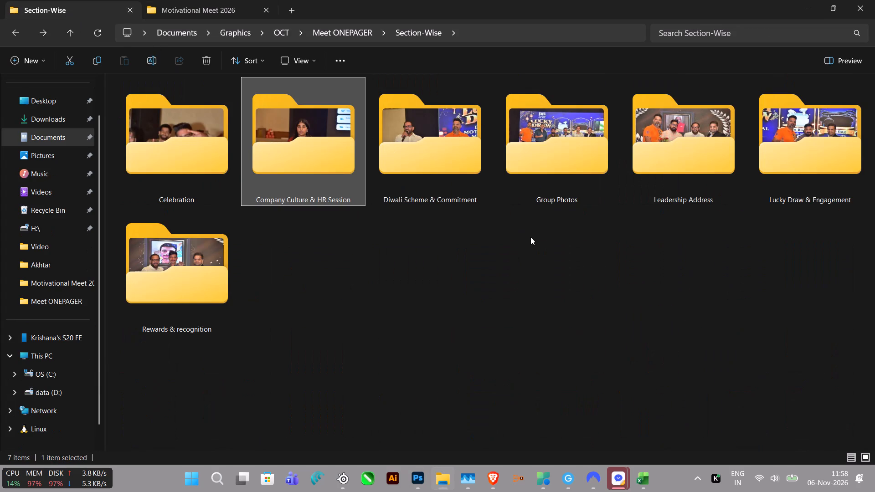
left_click(530, 237)
left_click(325, 169)
double_click(433, 172)
left_click(497, 190)
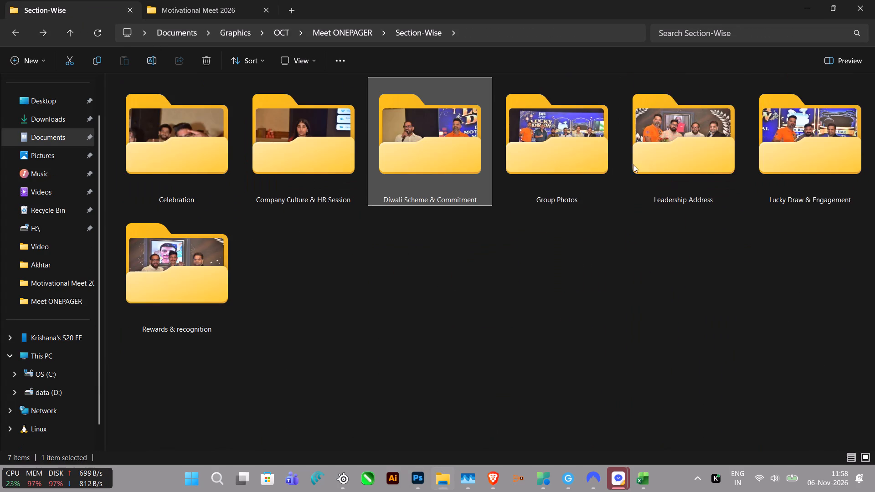
double_click(687, 165)
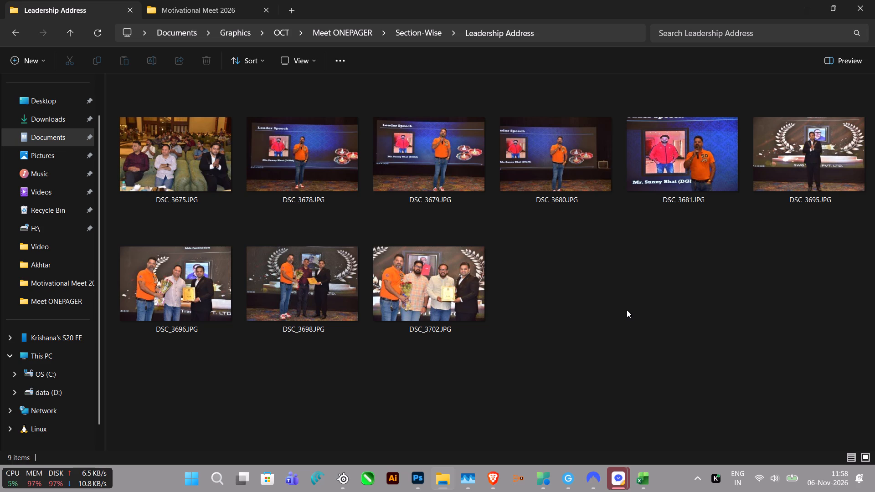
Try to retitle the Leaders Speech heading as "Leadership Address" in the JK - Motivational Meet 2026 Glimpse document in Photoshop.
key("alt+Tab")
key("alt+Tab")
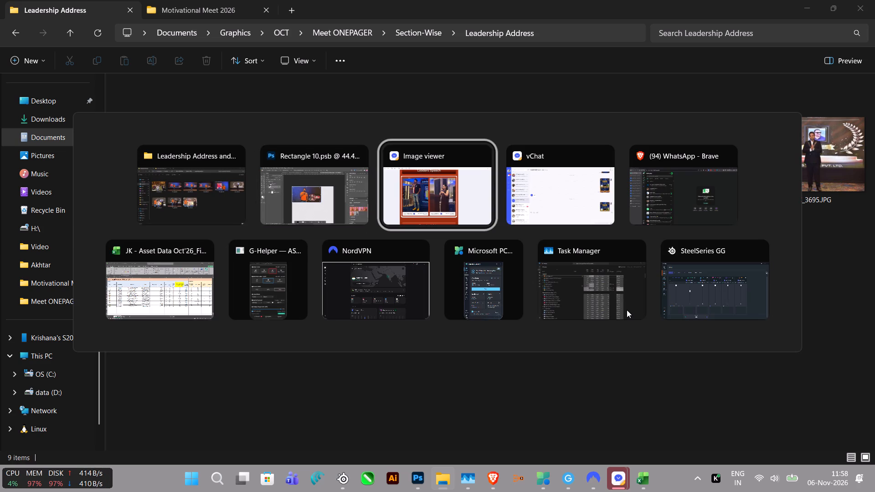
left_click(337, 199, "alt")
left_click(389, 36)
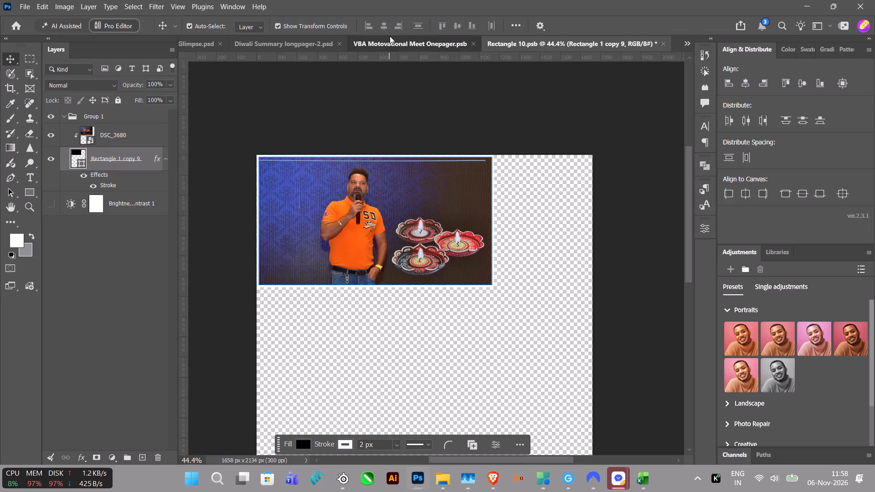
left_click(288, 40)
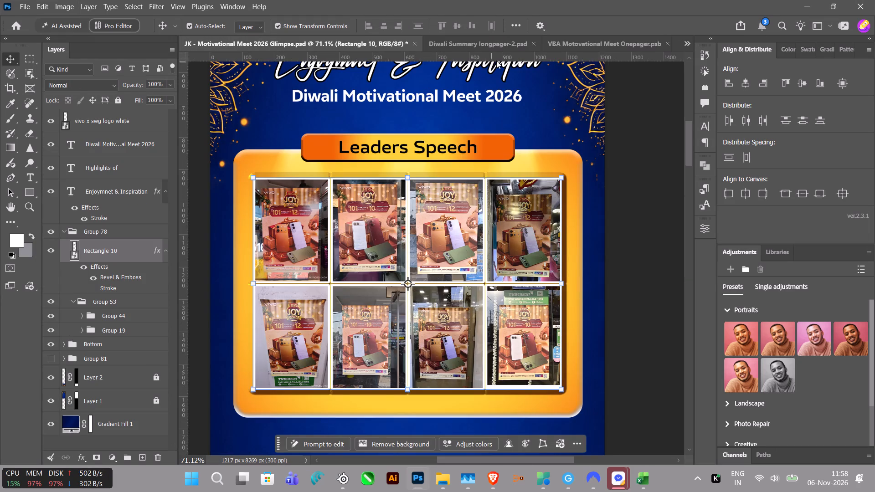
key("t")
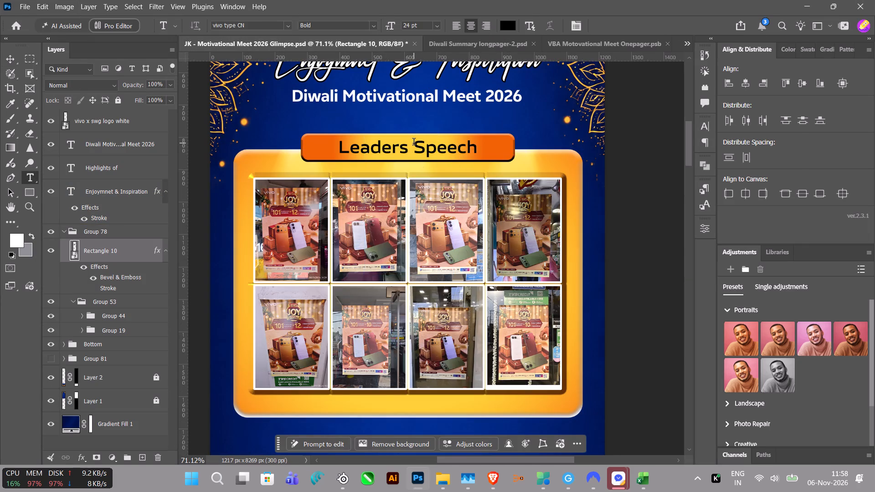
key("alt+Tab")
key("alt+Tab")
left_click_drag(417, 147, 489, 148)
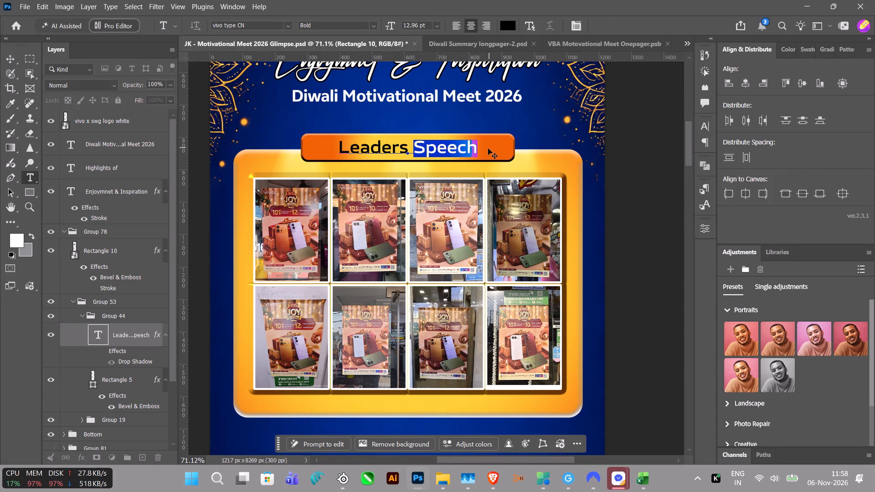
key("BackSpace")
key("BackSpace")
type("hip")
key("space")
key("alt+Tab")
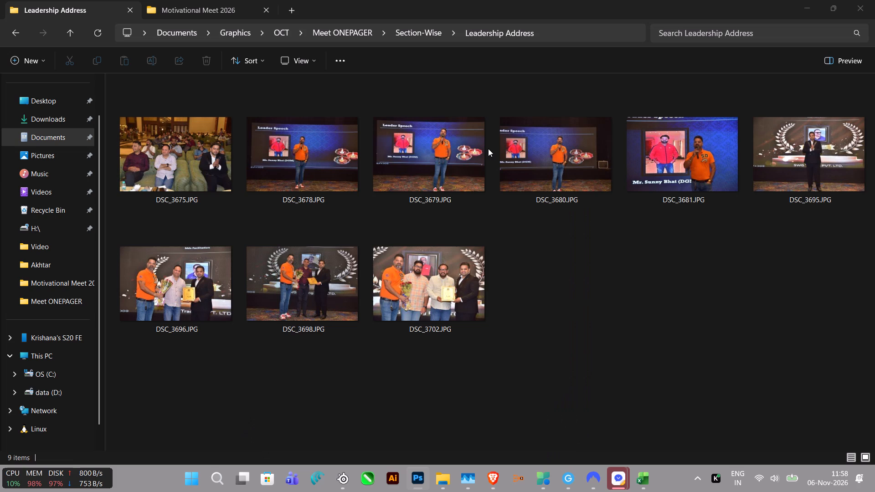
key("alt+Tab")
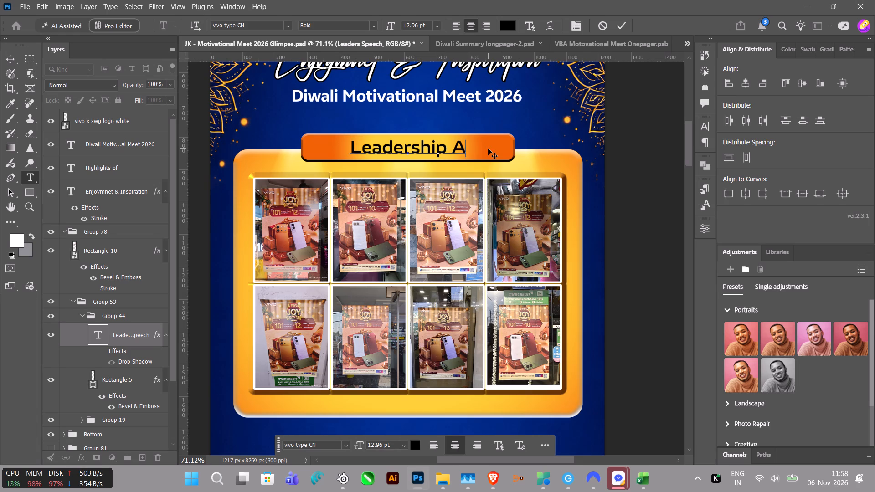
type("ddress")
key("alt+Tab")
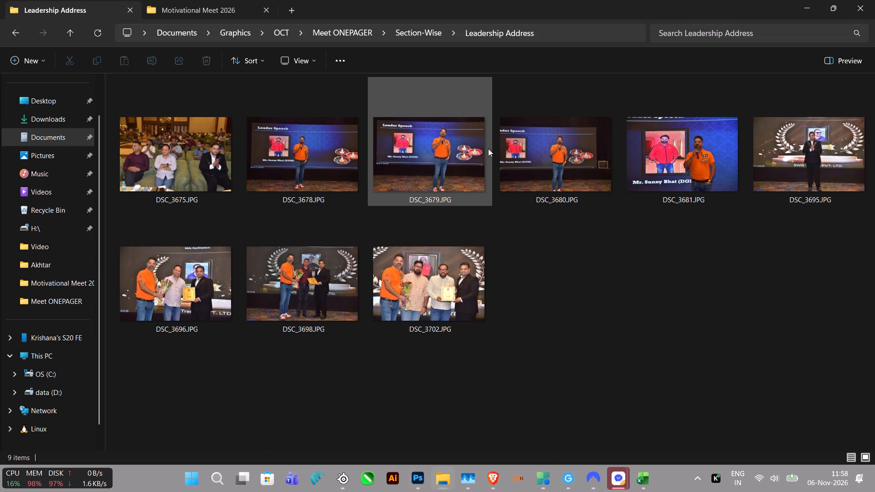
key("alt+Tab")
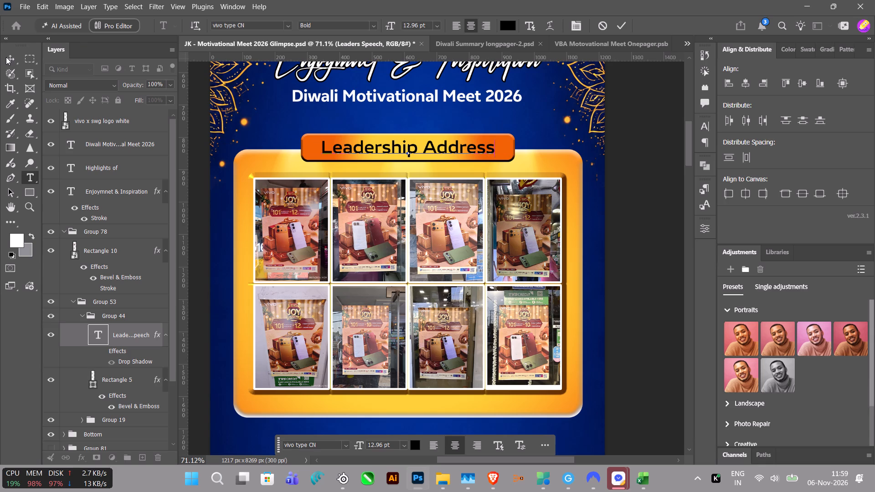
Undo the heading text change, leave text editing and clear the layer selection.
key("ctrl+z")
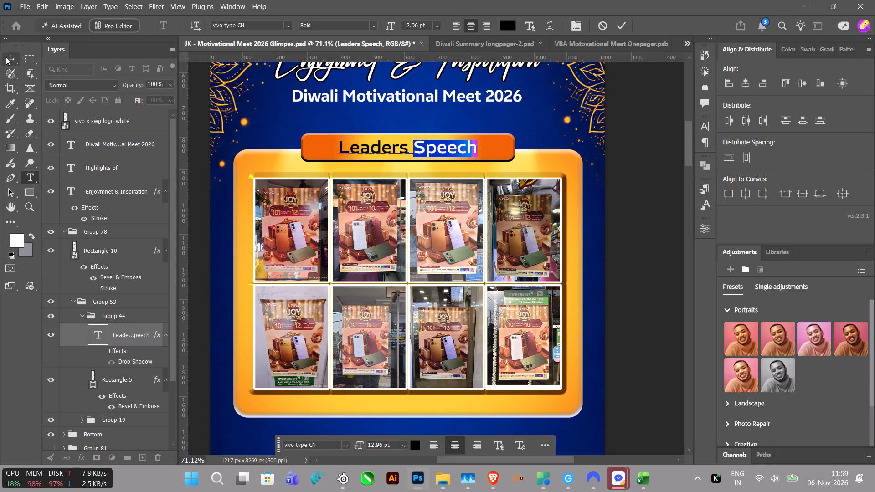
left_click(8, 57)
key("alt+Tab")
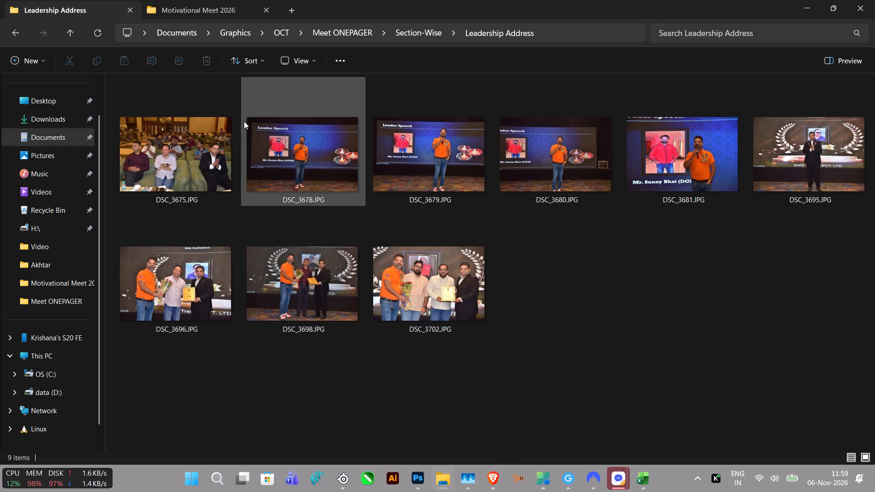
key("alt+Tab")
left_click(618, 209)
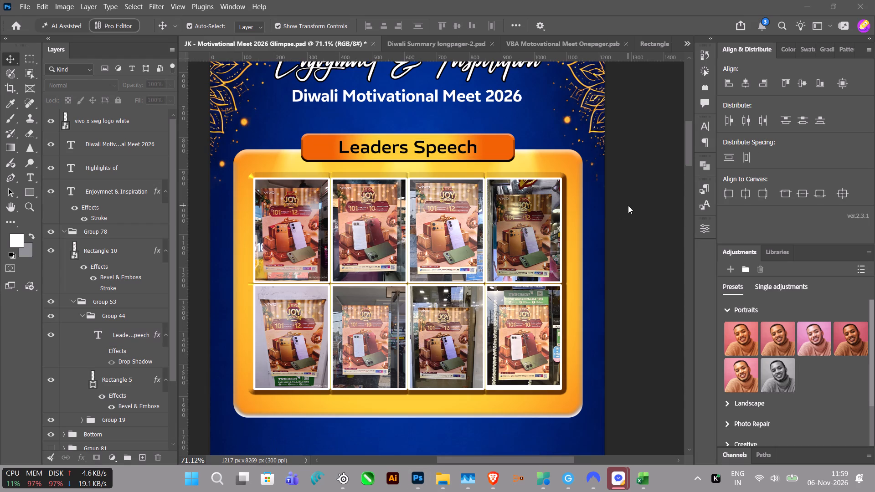
Open Spotify and set its playback volume slightly above half, checking the SteelSeries GG Sonar mixer along the way.
type("spo")
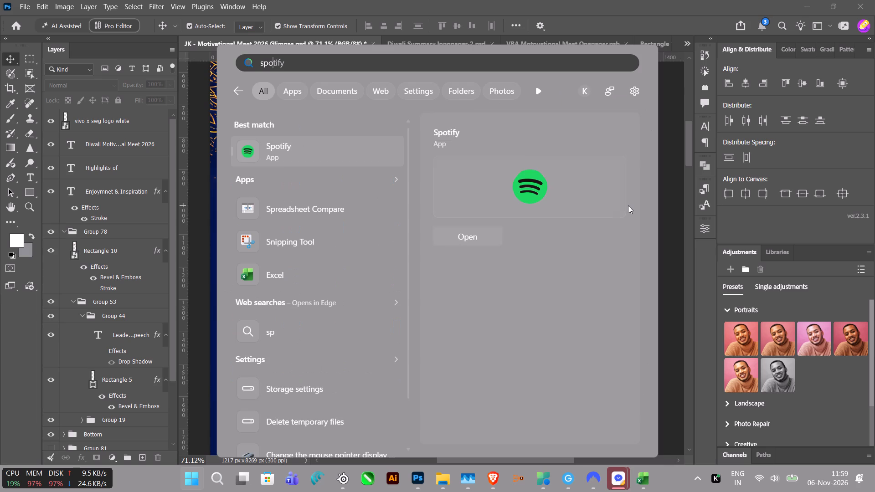
key("Return")
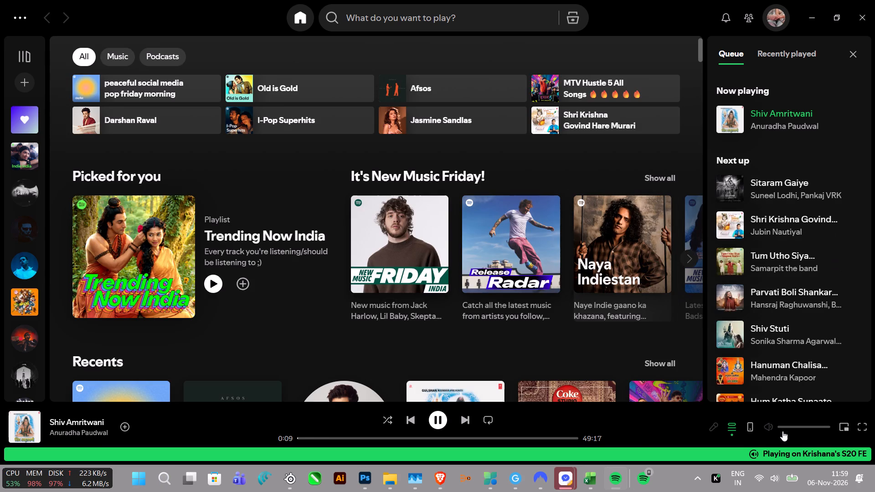
left_click(789, 441)
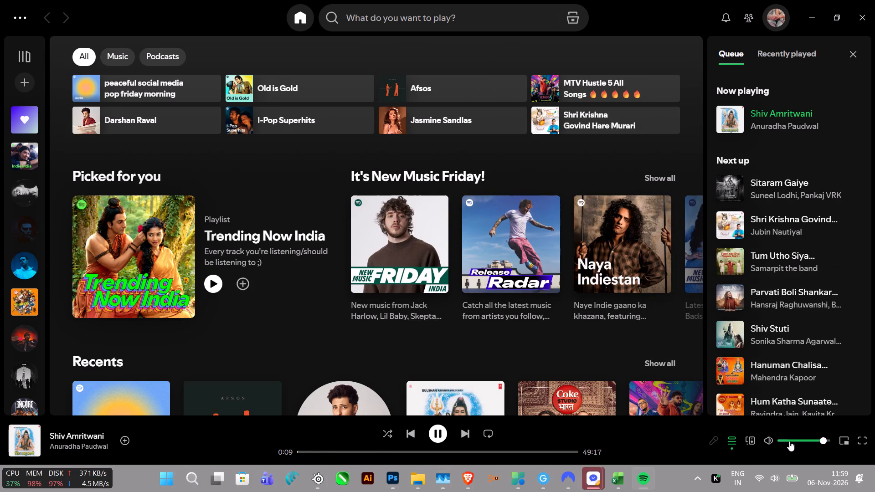
left_click(784, 440)
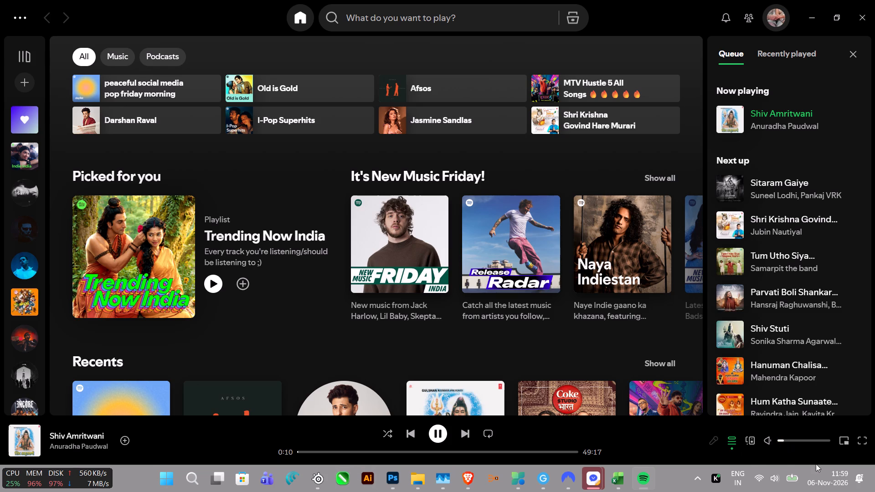
left_click(794, 441)
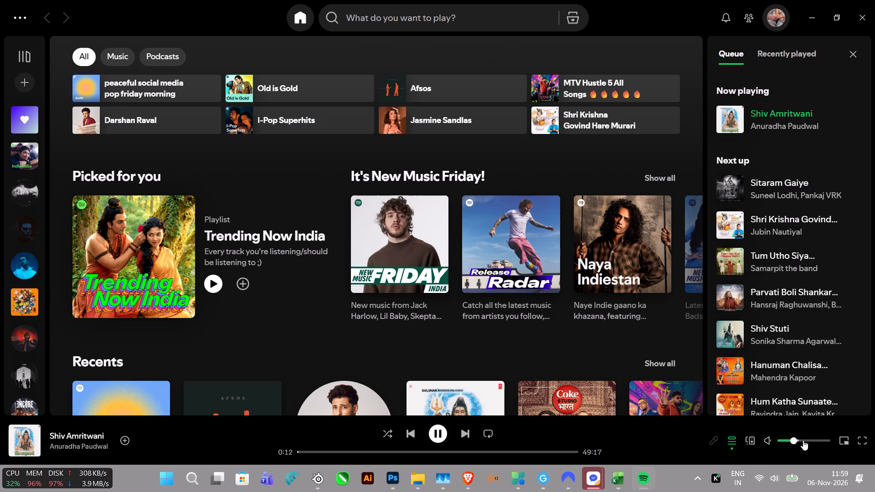
left_click(799, 442)
left_click(804, 441)
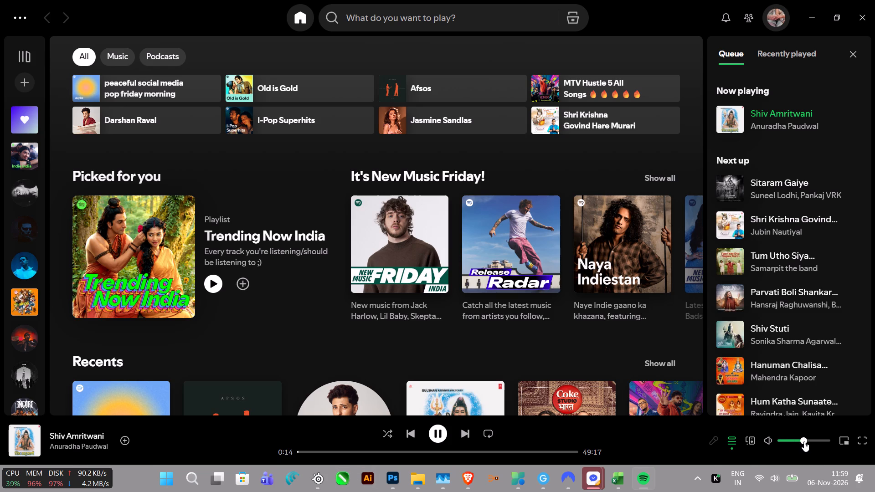
double_click(807, 441)
left_click(317, 482)
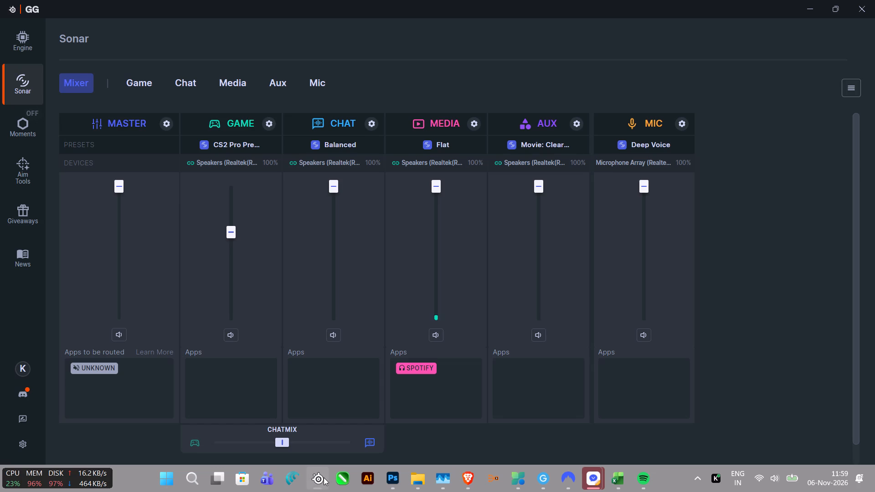
left_click(808, 10)
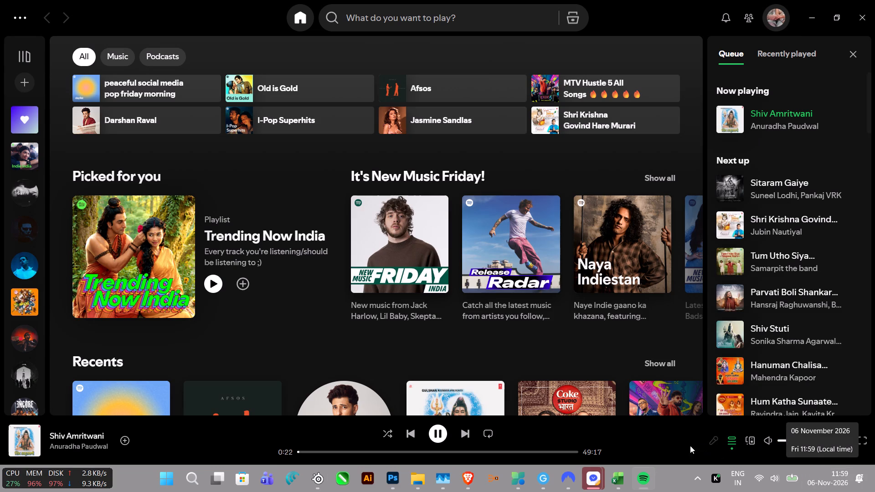
left_click(809, 438)
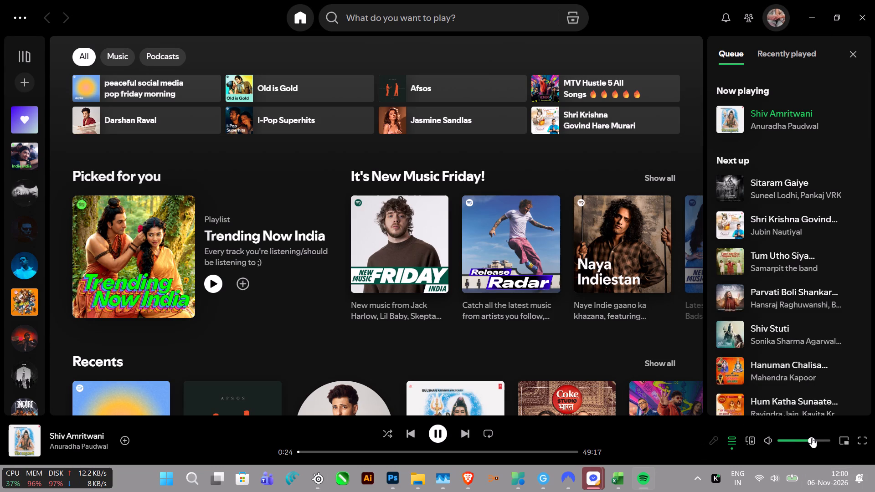
left_click(824, 15)
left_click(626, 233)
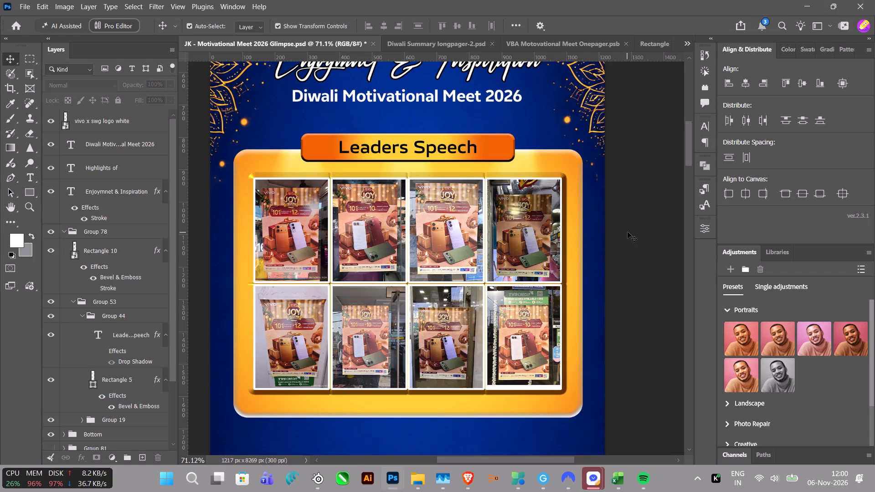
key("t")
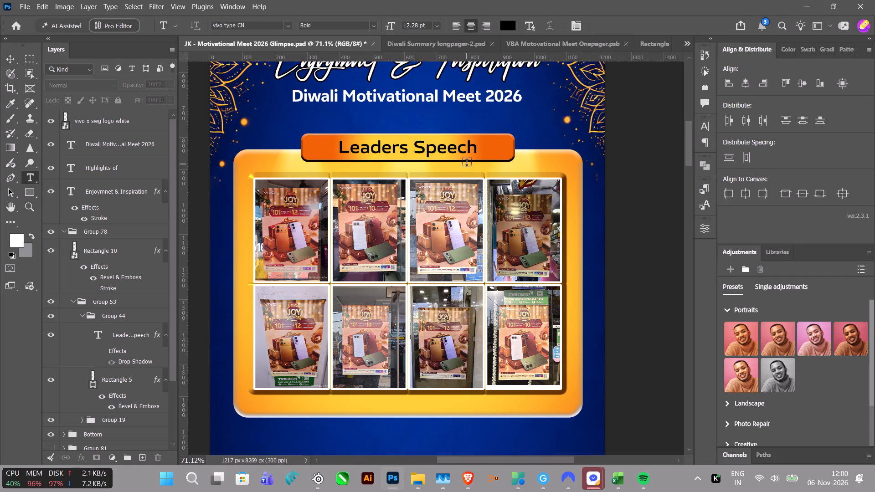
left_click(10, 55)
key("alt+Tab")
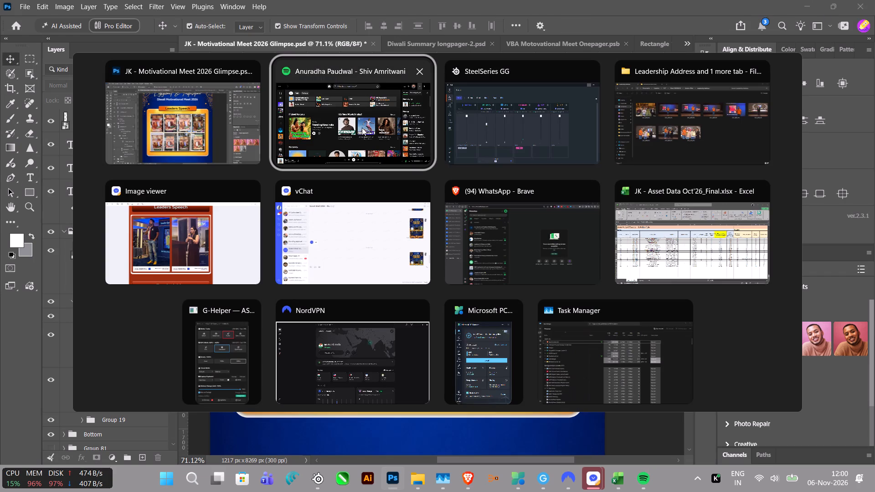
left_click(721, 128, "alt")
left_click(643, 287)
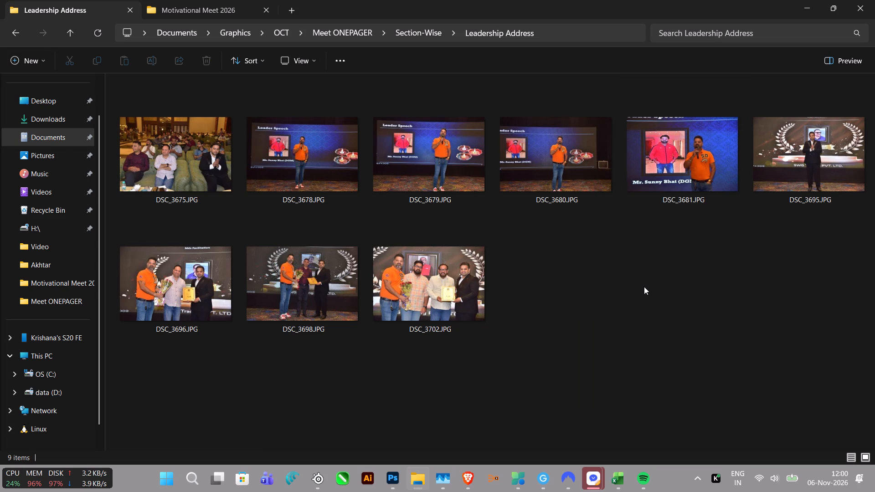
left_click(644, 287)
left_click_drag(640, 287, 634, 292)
Return to Photoshop and collapse Group 78 in the Glimpse document's layer stack.
key("alt+Tab")
scroll(227, 261, "down", 1)
left_click(64, 232)
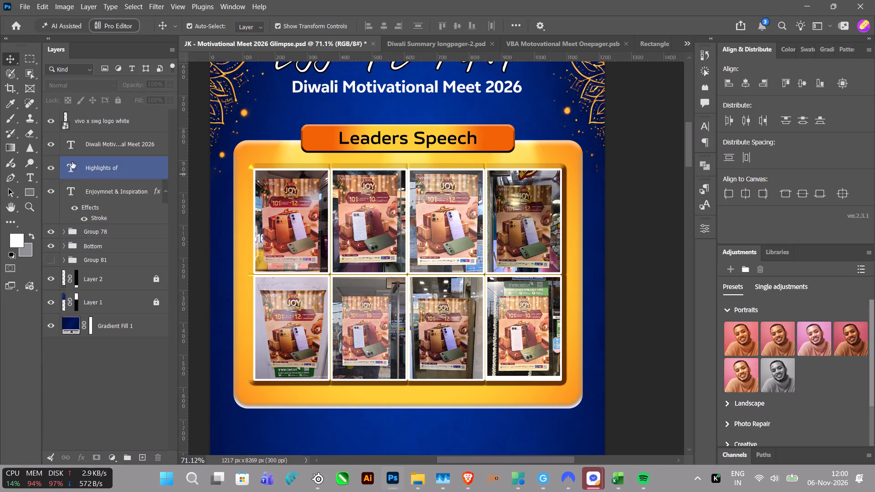
scroll(484, 305, "down", 5)
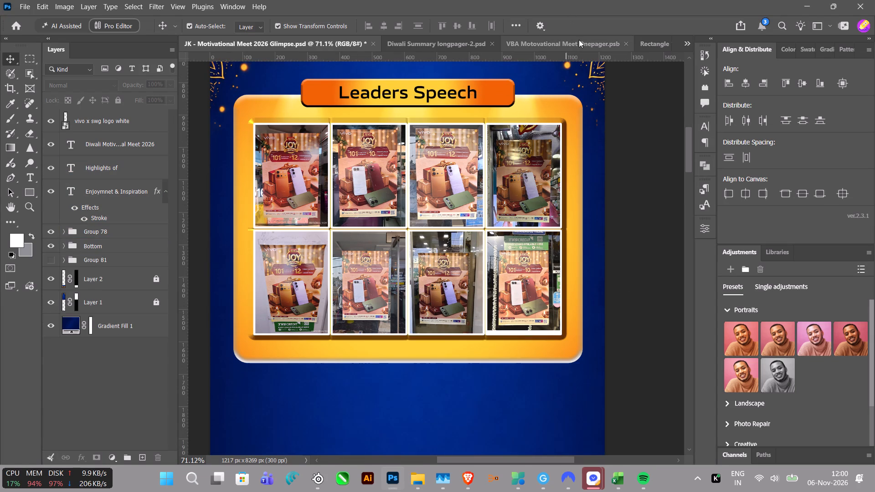
Close the Diwali Summary longpager-2 document.
left_click(579, 39)
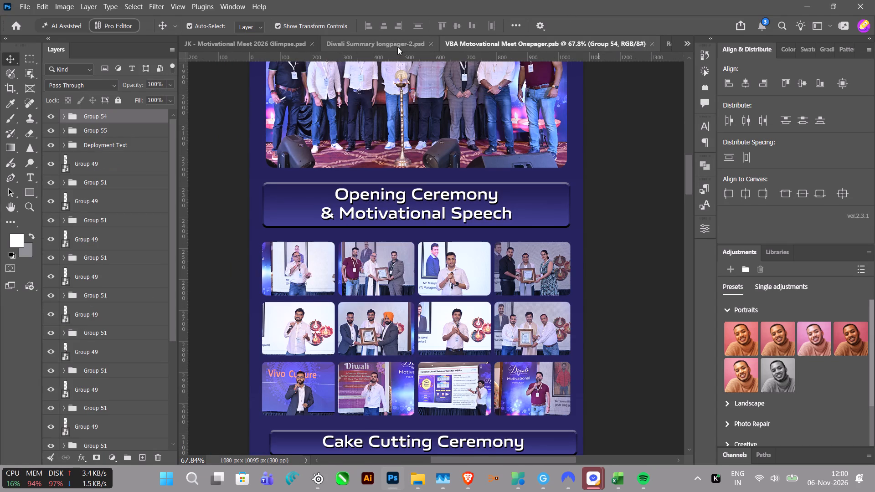
left_click(397, 47)
left_click(485, 43)
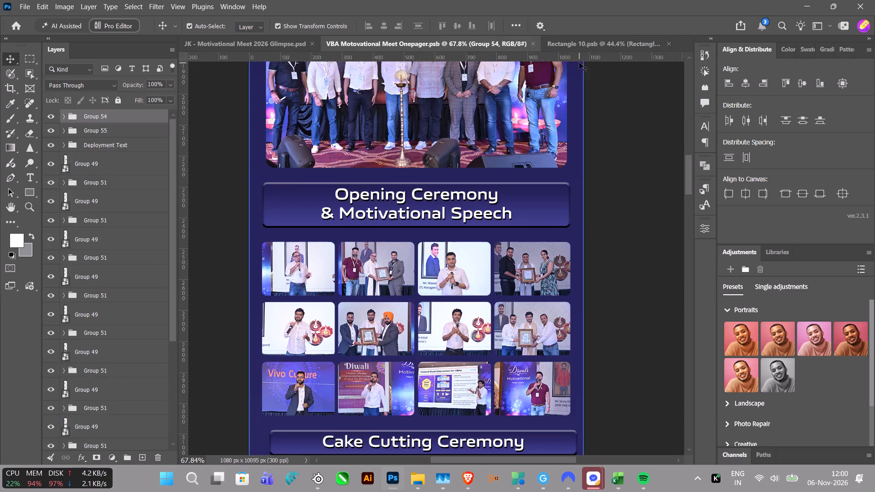
Examine the Leadership Address folder's photos alongside the Rectangle 10 document to choose the next grid photo.
left_click(597, 42)
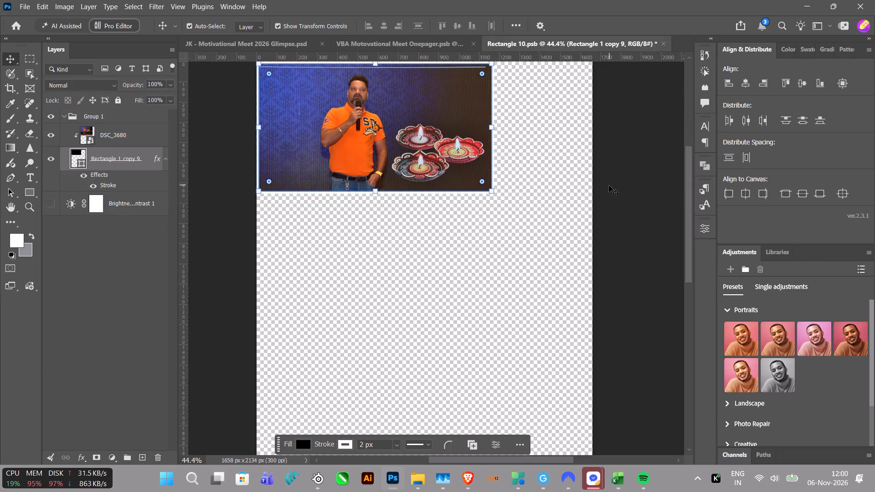
key("alt+Tab")
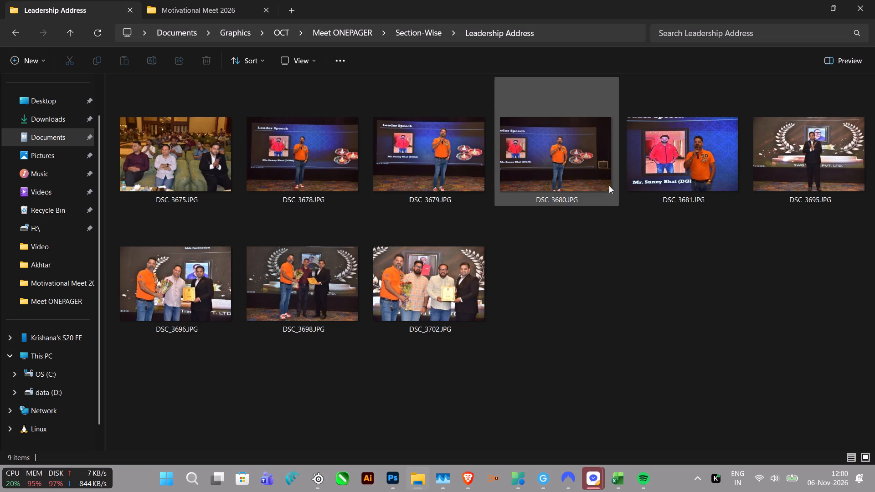
left_click(593, 384)
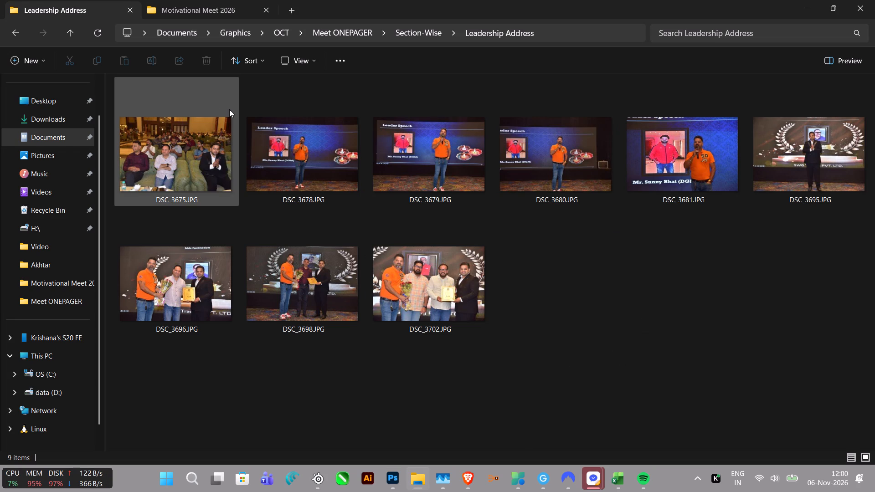
left_click(600, 313)
key("alt+Tab")
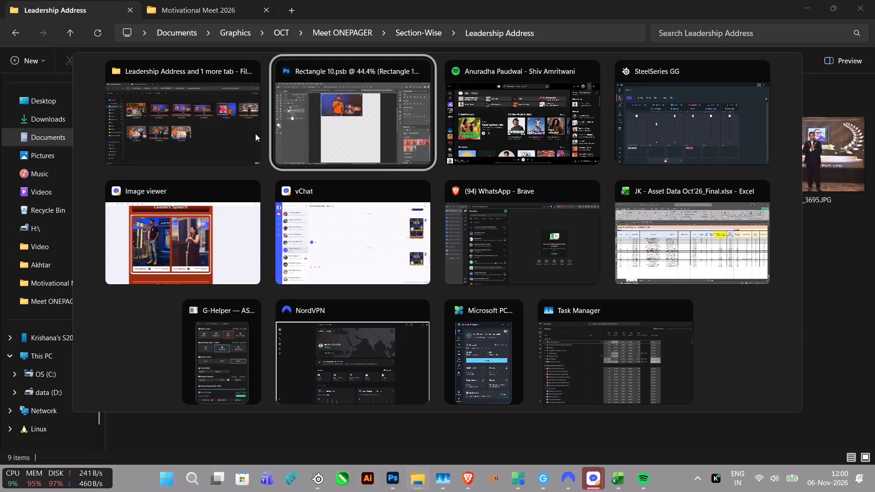
left_click(309, 123, "alt")
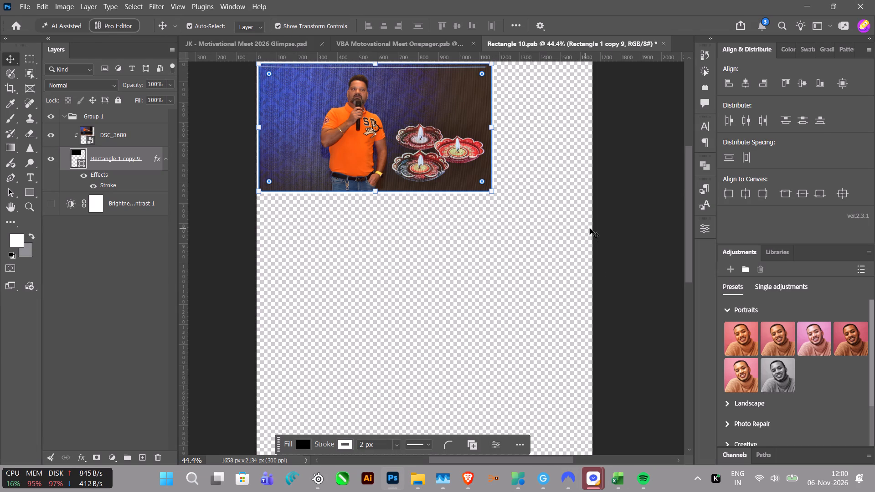
key("alt+Tab")
key("alt+Tab")
key("alt+Tab")
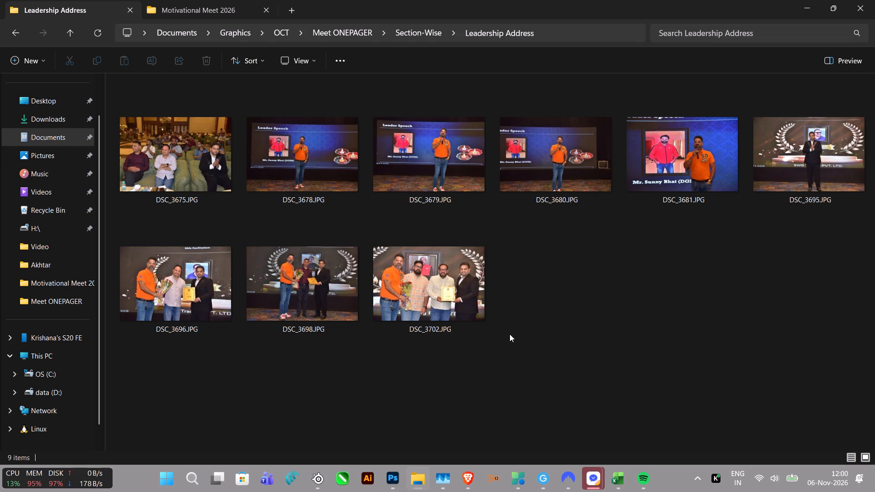
scroll(463, 398, "up", 7, "ctrl")
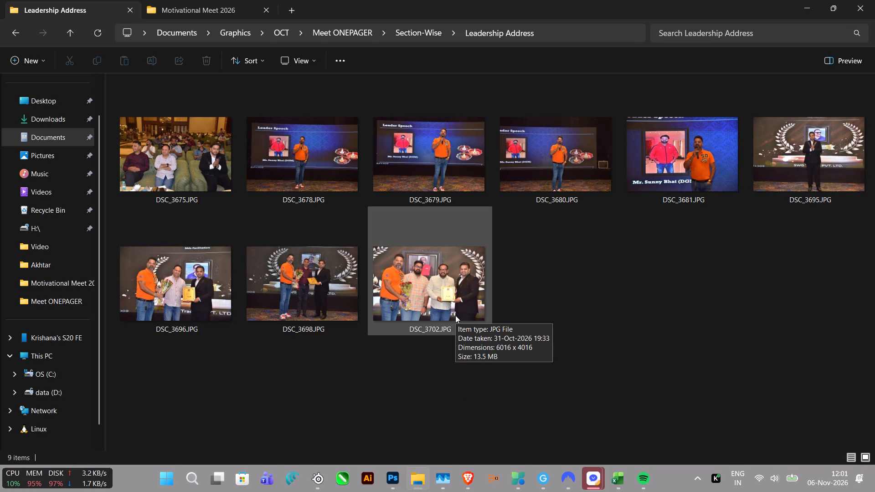
key("alt+Tab")
scroll(476, 286, "up", 7)
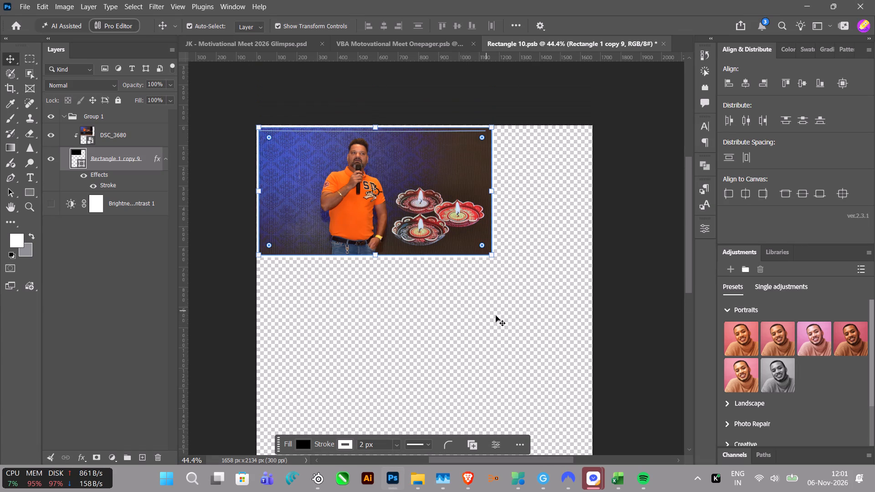
key("alt+Tab")
key("alt+Tab")
Duplicate the stroked photo frame above the DSC_3680 layer and place the copy beside the first photo, top-aligned with a narrow gap.
left_click_drag(136, 160, 140, 127, "alt")
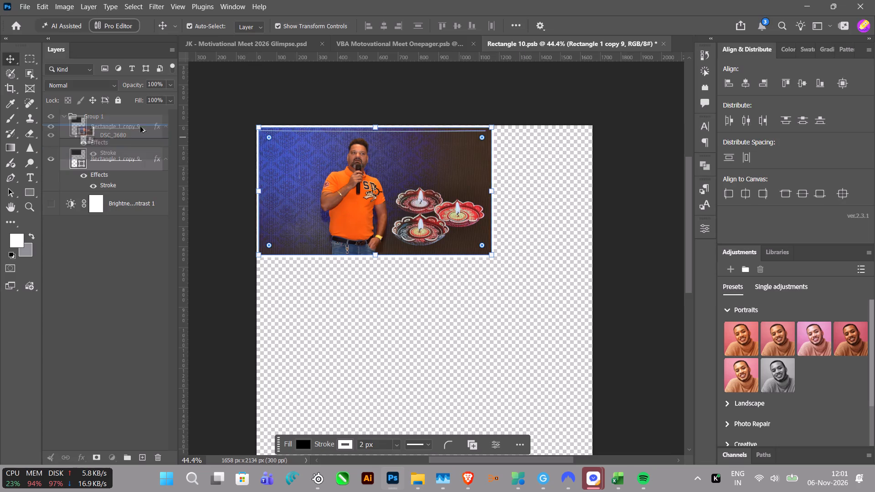
left_click_drag(140, 127, 140, 122, "alt")
scroll(333, 281, "down", 5, "ctrl")
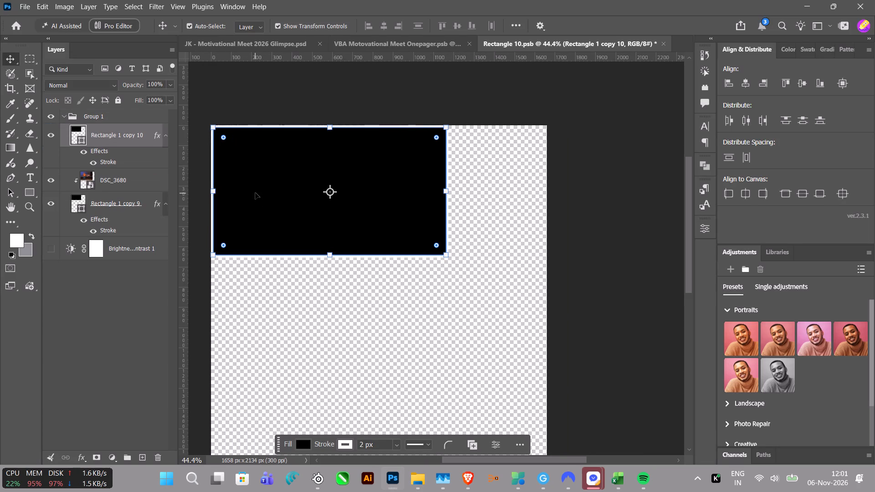
left_click_drag(255, 193, 494, 189)
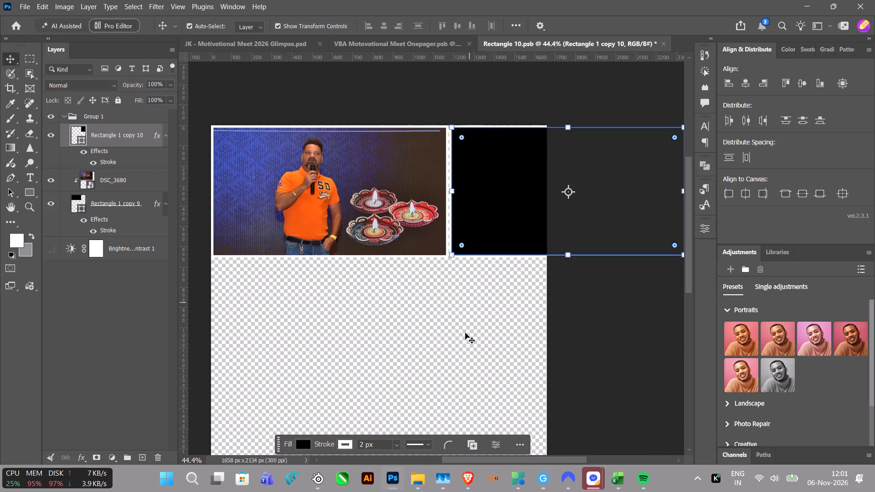
Place DSC_3695 from the Leadership Address folder, clip it to the second frame and position the man in the black suit inside it.
key("alt+Tab")
left_click_drag(780, 174, 790, 196)
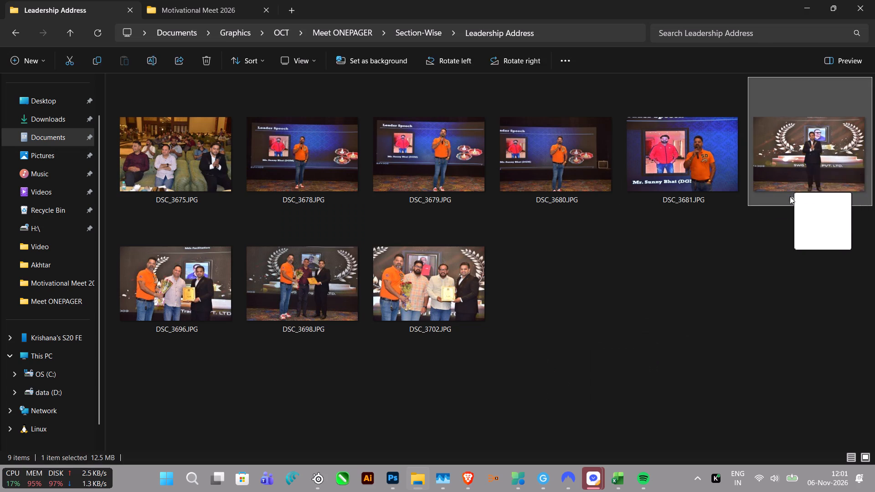
key("alt+Tab")
left_click_drag(790, 196, 505, 176)
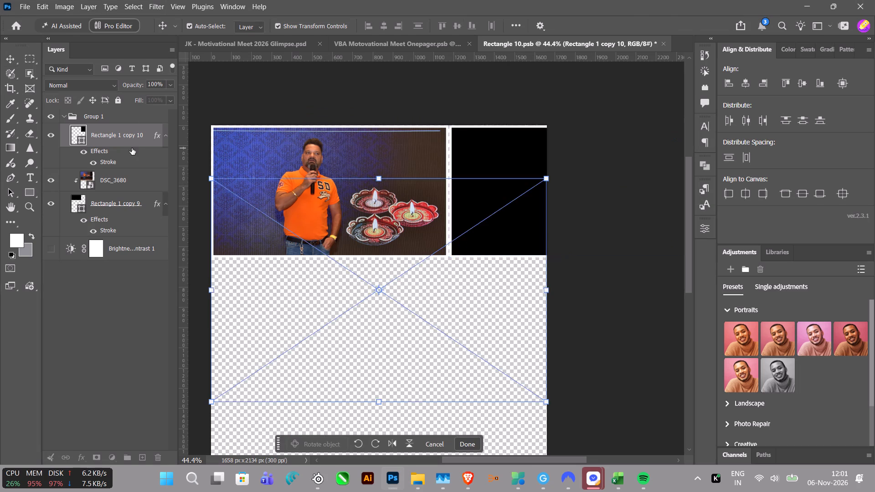
left_click(132, 148, "alt")
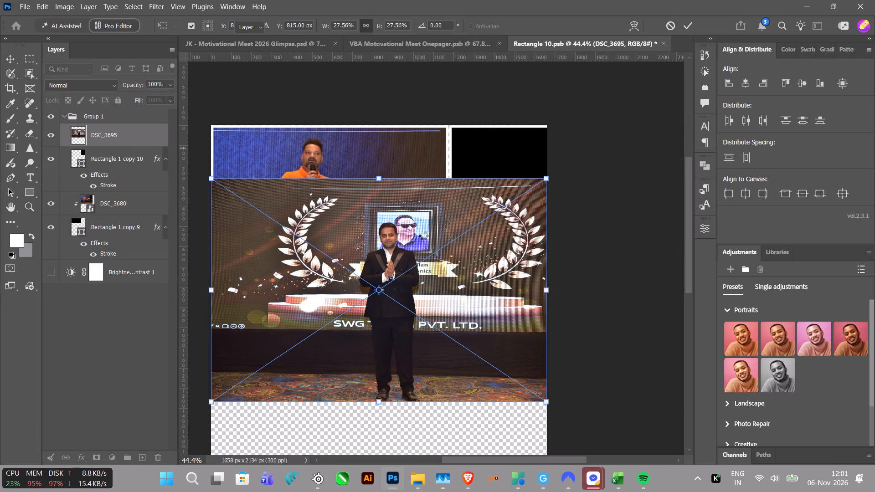
left_click_drag(487, 237, 599, 181)
left_click(546, 202)
left_click_drag(498, 232, 518, 226)
Extend the canvas to the right with the Crop tool to about 2338 px wide, revealing the whole second frame, and clear the layer selection.
left_click(10, 85)
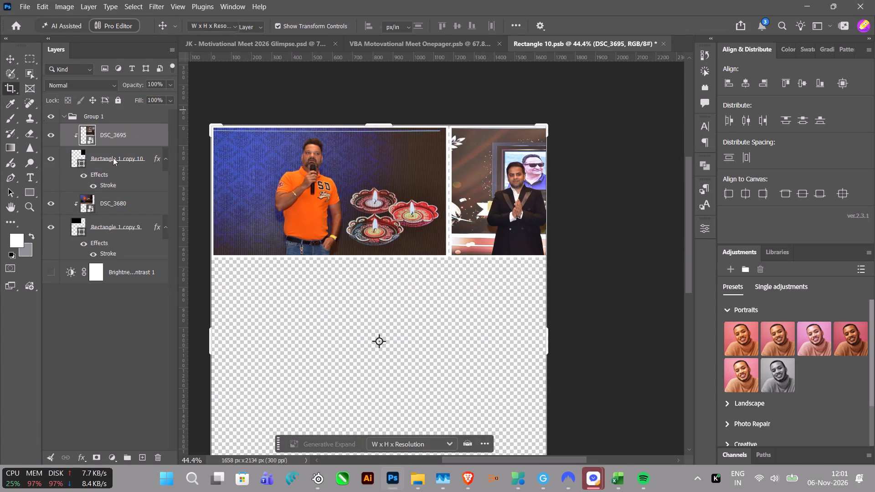
left_click_drag(546, 343, 618, 330)
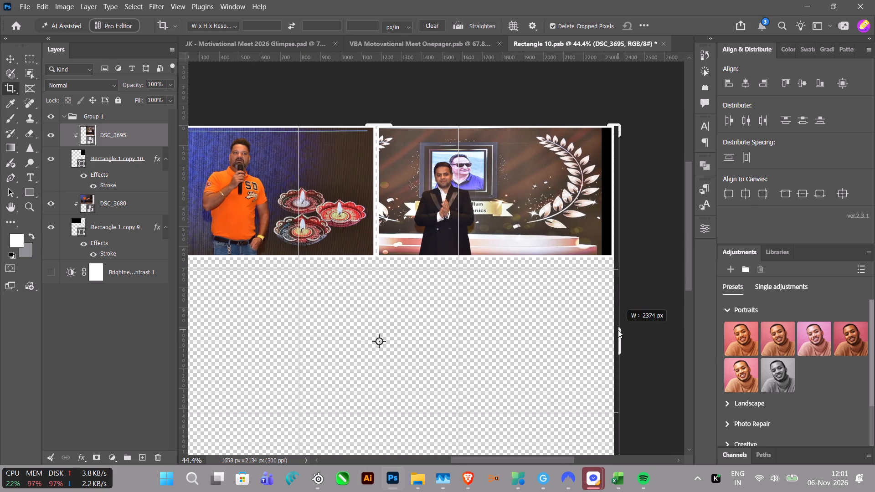
left_click_drag(618, 330, 616, 330)
key("Return")
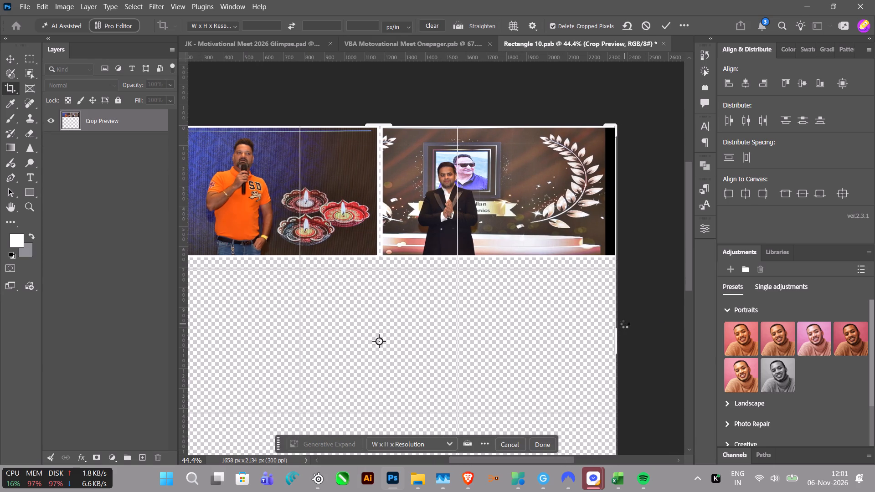
left_click(16, 52)
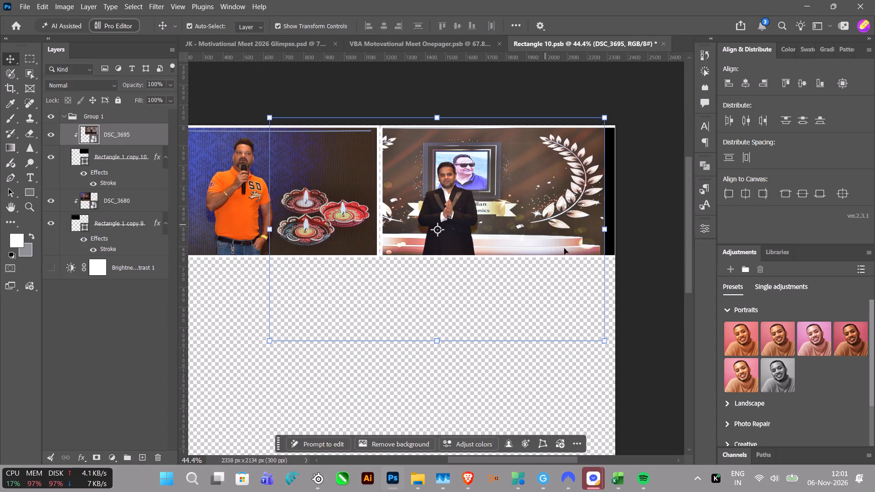
scroll(556, 316, "down", 9, "ctrl")
left_click(582, 292)
scroll(595, 277, "up", 12, "alt")
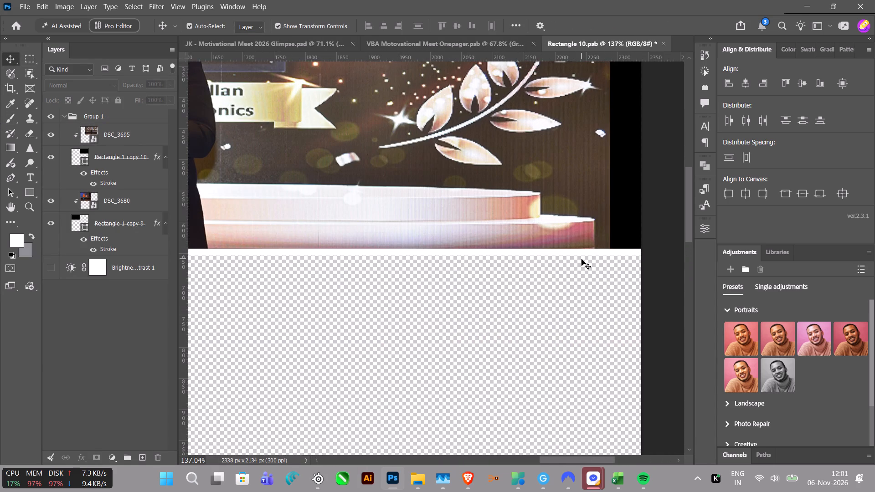
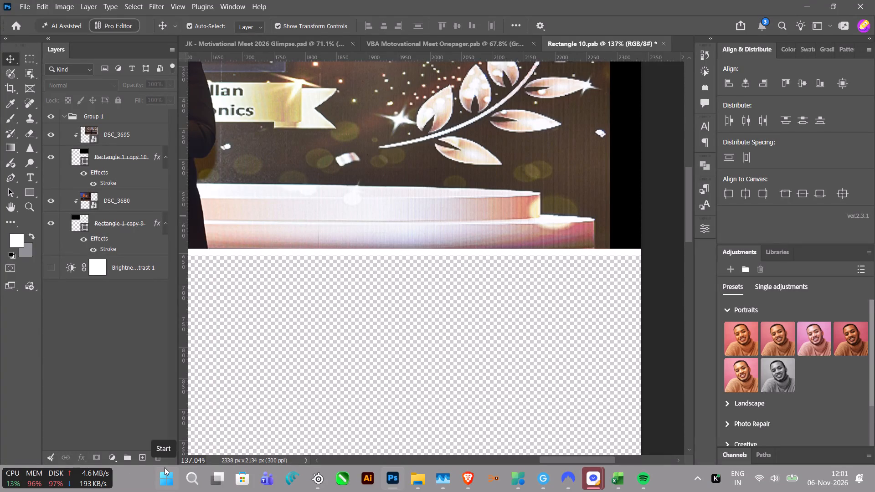
Switch to SteelSeries GG and slightly lower the Media channel volume in the Sonar mixer.
key("alt+Tab")
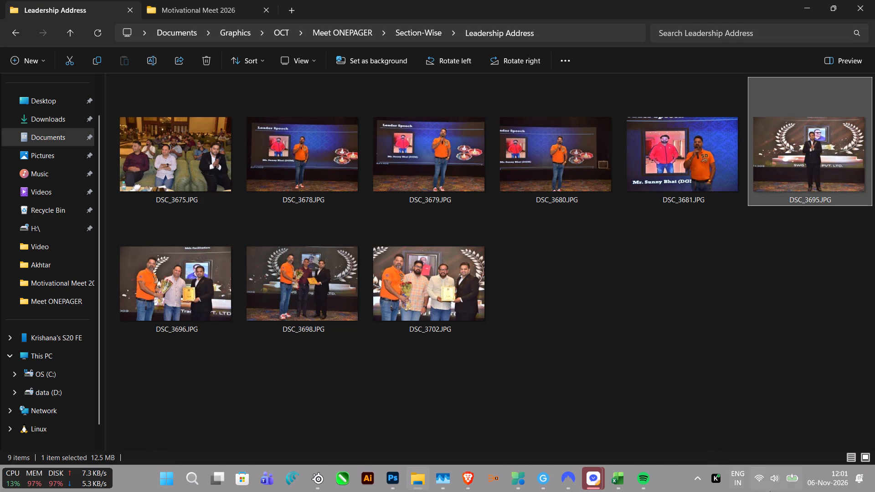
left_click(322, 471)
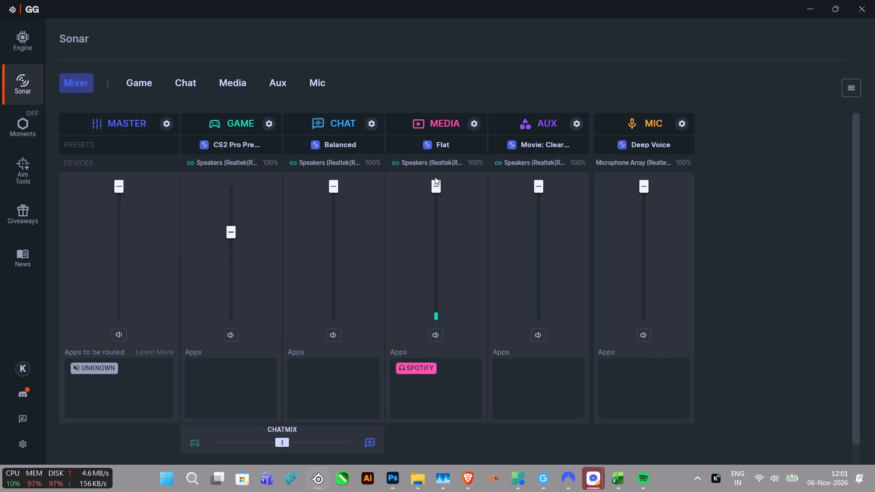
left_click_drag(437, 189, 431, 209)
left_click(814, 5)
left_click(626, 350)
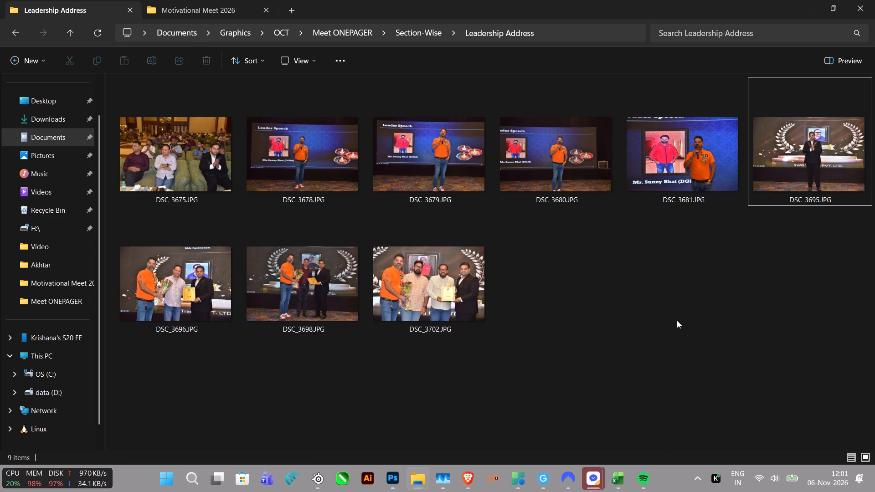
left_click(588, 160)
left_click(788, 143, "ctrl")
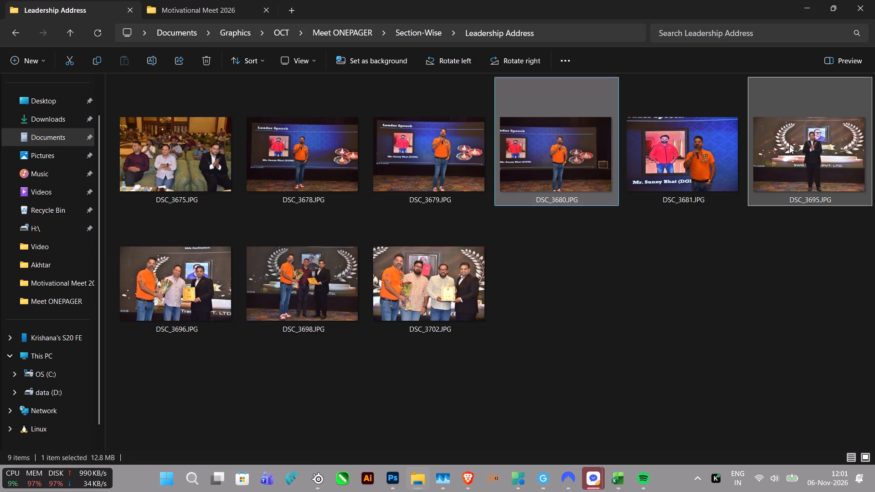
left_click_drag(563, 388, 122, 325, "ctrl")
Return to the Rectangle 10 document in Photoshop and extend the canvas to about 2349 px wide with the Crop tool.
key("alt+Tab")
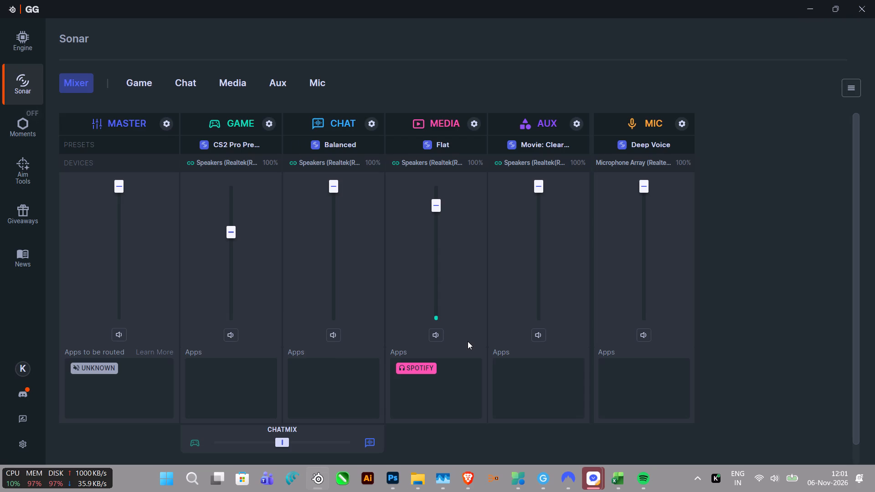
key("alt+Tab")
key("alt+Tab")
scroll(472, 344, "down", 8, "alt")
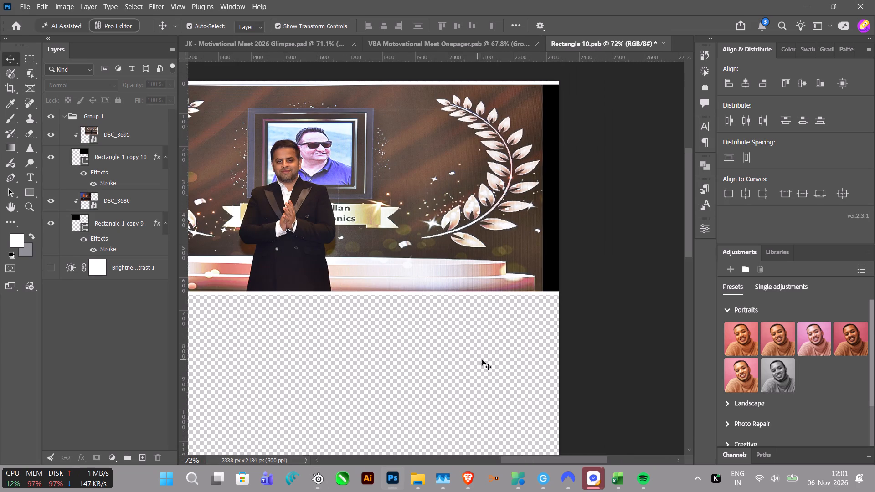
left_click(4, 90)
scroll(708, 168, "down", 5, "ctrl")
scroll(530, 395, "up", 2, "alt")
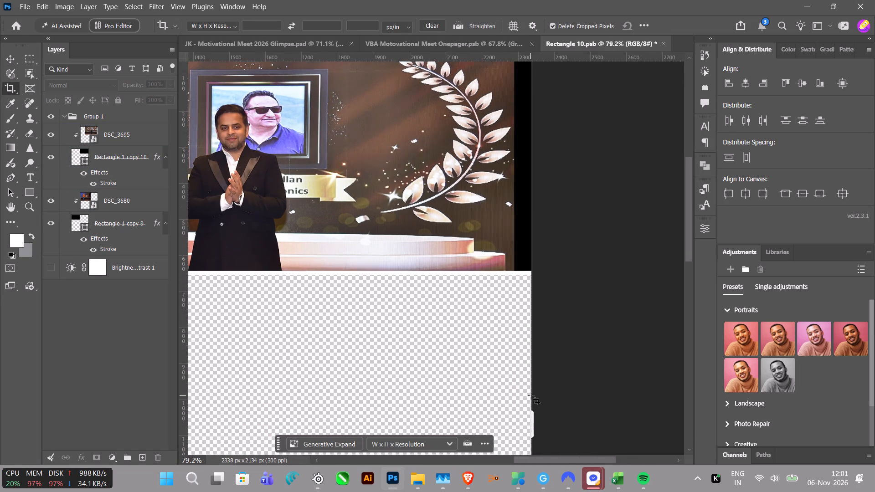
scroll(531, 395, "up", 2, "alt")
scroll(551, 418, "down", 3)
left_click(533, 404)
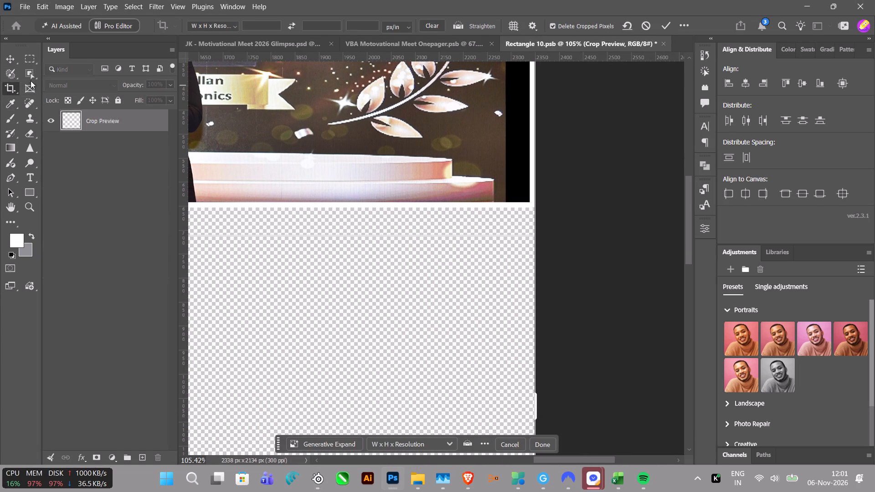
left_click(666, 24)
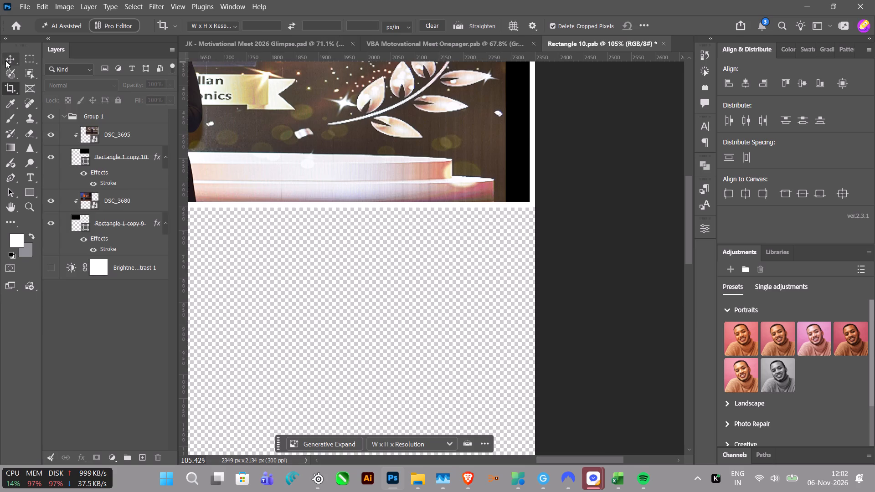
left_click(5, 61)
left_click(590, 323)
Examine the photos in the Company Culture & HR Session, Diwali Scheme & Commitment, Leadership Address and Rewards & recognition folders.
key("alt+Tab")
key("alt+Tab")
key("alt+Tab")
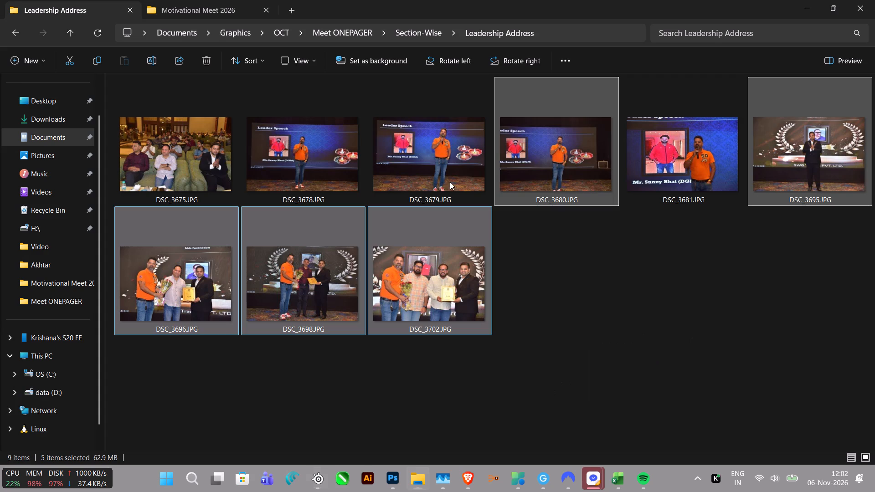
left_click(525, 160)
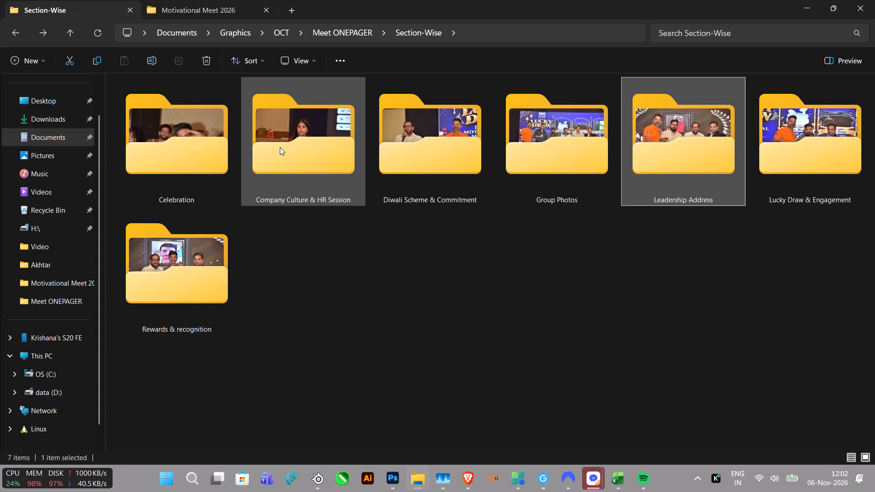
double_click(280, 147)
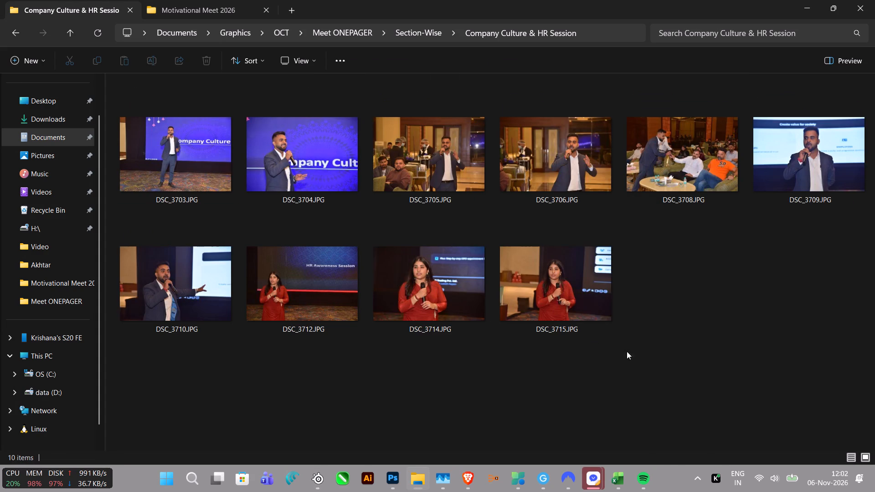
left_click(679, 370)
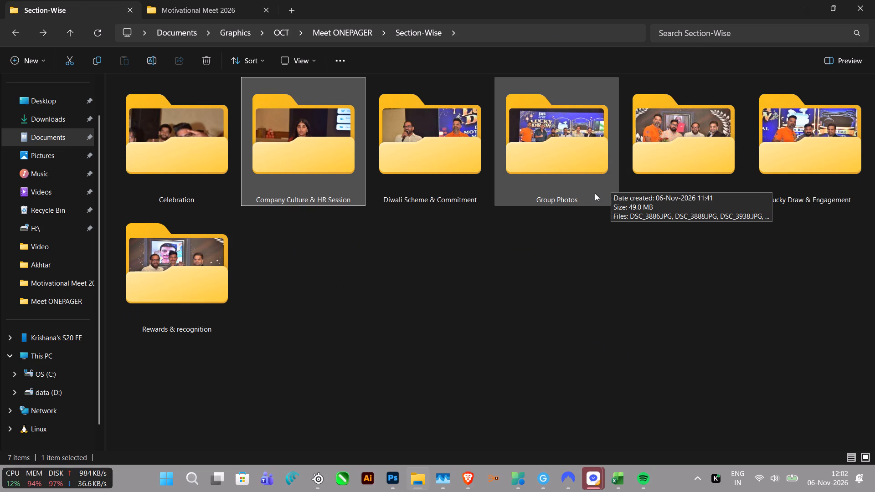
double_click(448, 197)
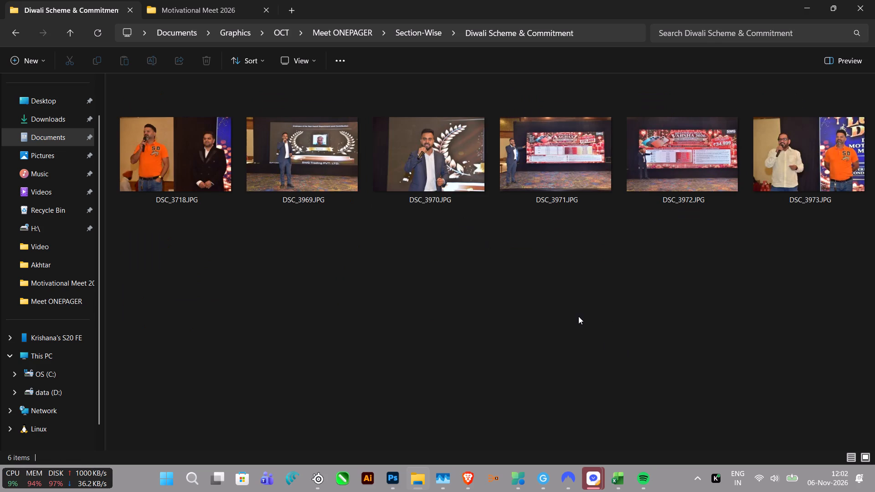
left_click(586, 315)
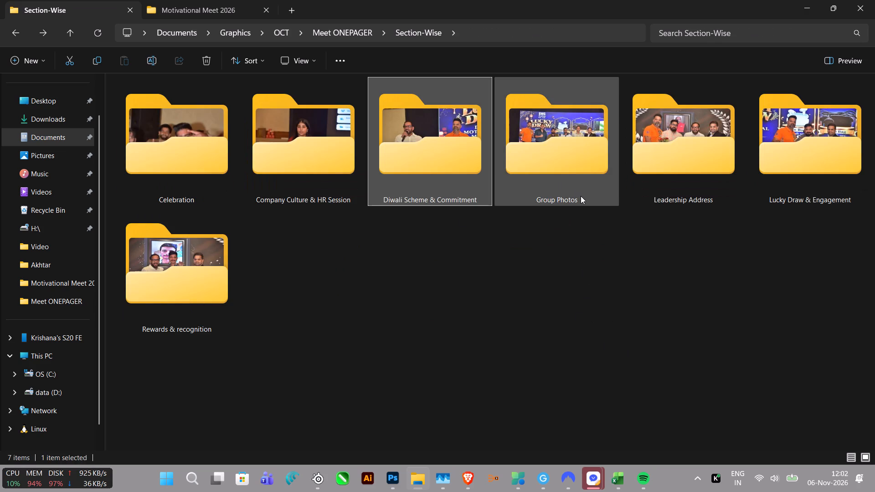
double_click(667, 181)
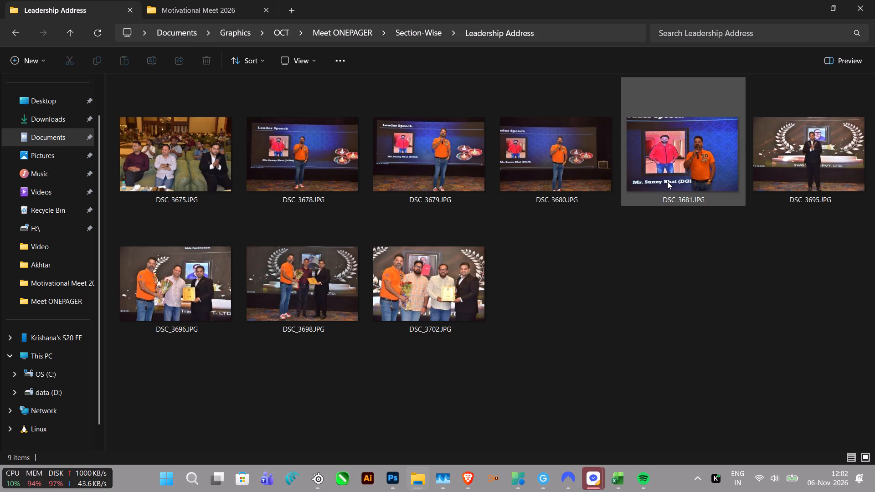
left_click_drag(579, 367, 144, 283)
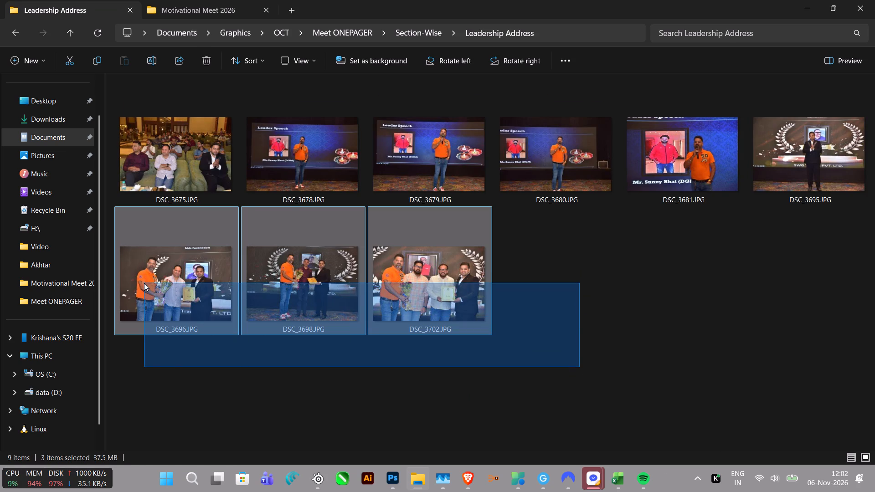
left_click_drag(144, 283, 144, 283)
left_click_drag(629, 379, 123, 291)
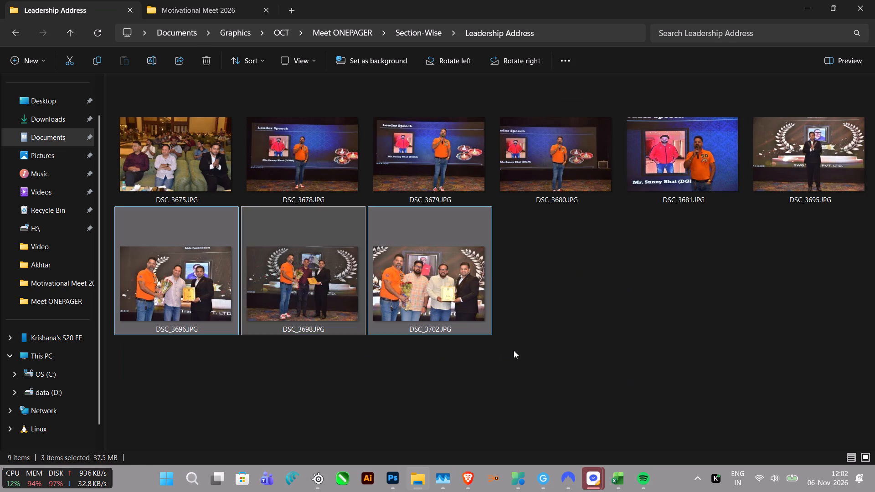
left_click(514, 350)
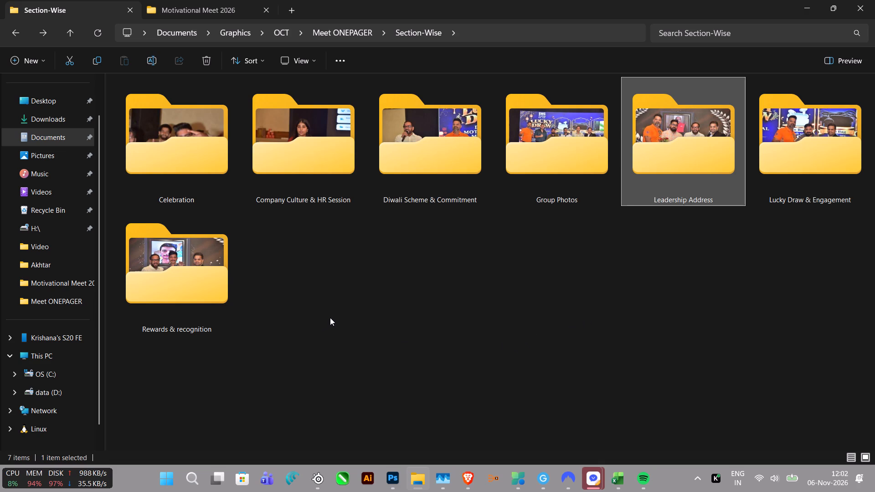
double_click(195, 291)
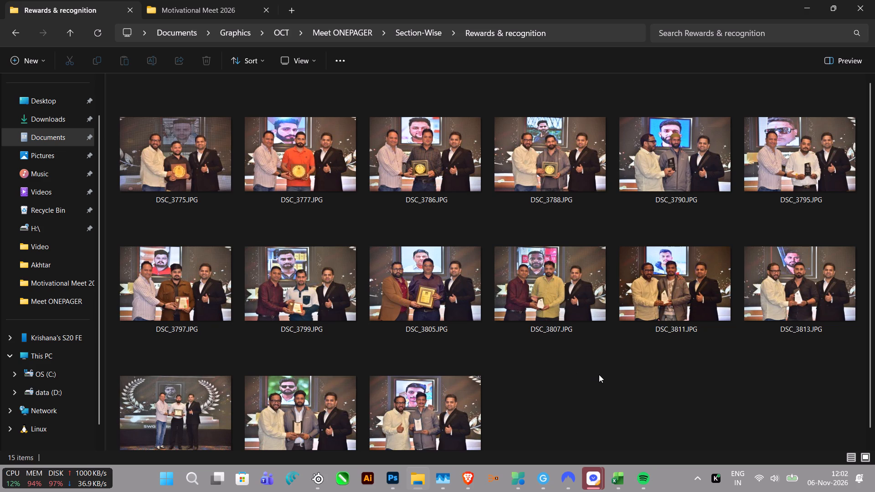
scroll(599, 374, "up", 3)
scroll(599, 374, "down", 4)
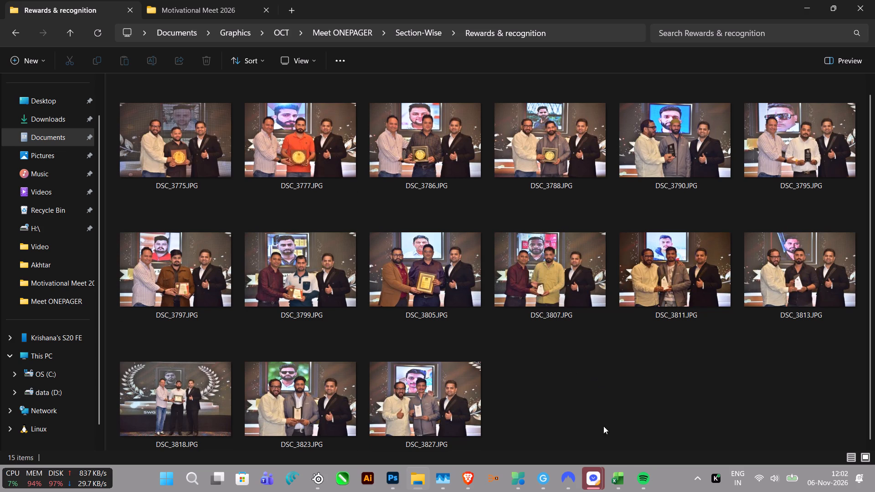
Examine the Gift Distribution and Reward & Recognition photo layouts in the reference one-pager in the vChat image viewer.
left_click(636, 431)
scroll(485, 317, "down", 8)
left_click_drag(486, 410, 443, 113)
left_click_drag(419, 280, 453, 19)
left_click_drag(364, 382, 368, 374)
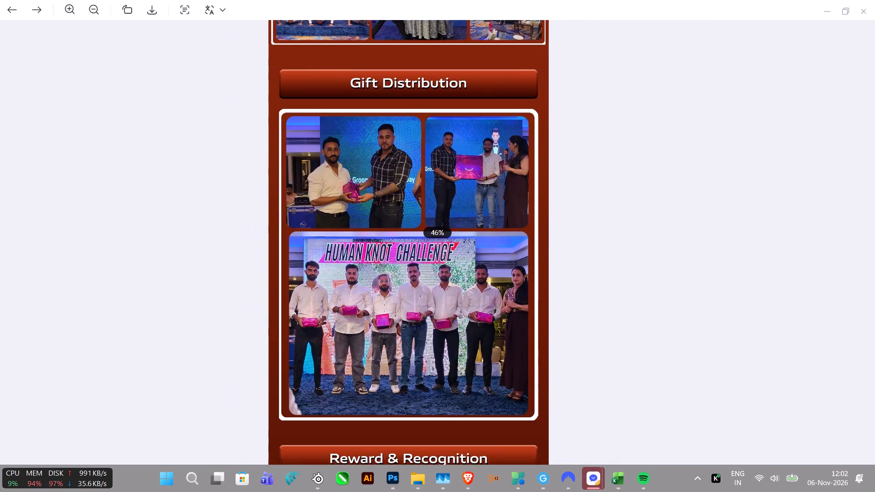
left_click_drag(368, 374, 374, 87)
left_click_drag(407, 311, 403, 100)
left_click_drag(398, 188, 391, 257)
left_click_drag(438, 266, 439, 269)
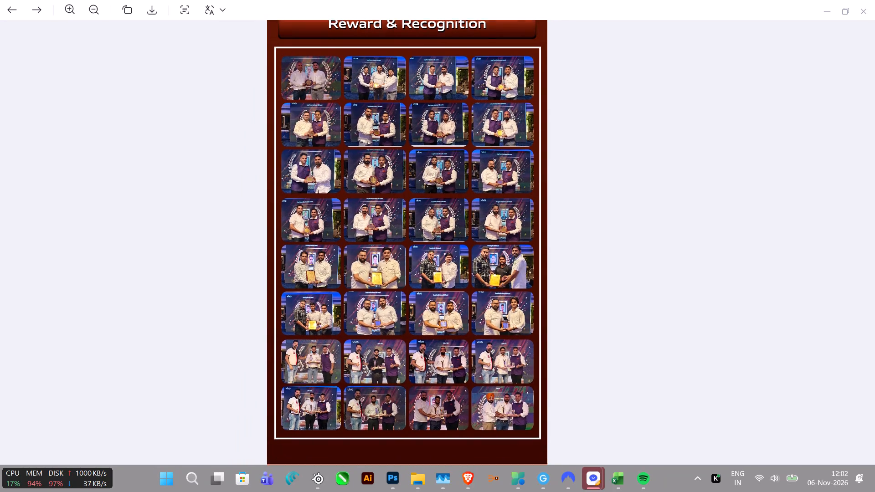
left_click_drag(439, 269, 440, 273)
scroll(409, 166, "up", 2)
left_click_drag(428, 175, 417, 252)
left_click_drag(426, 284, 428, 200)
scroll(420, 240, "down", 2)
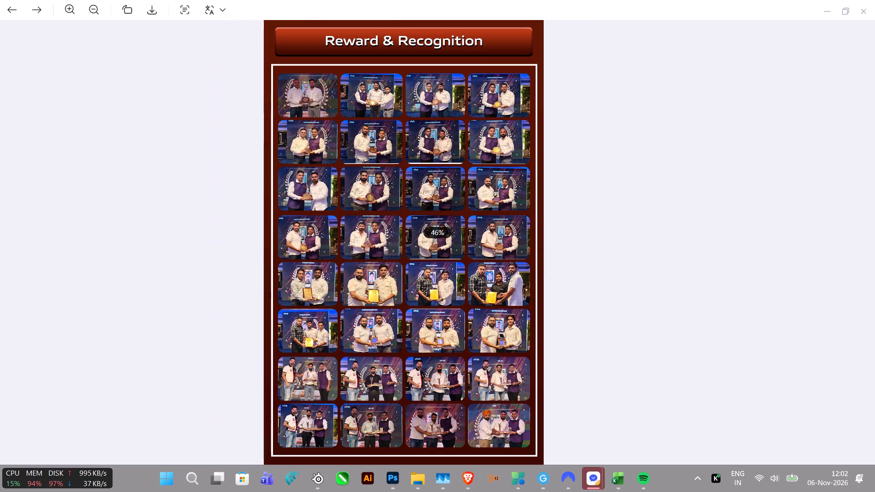
left_click(827, 11)
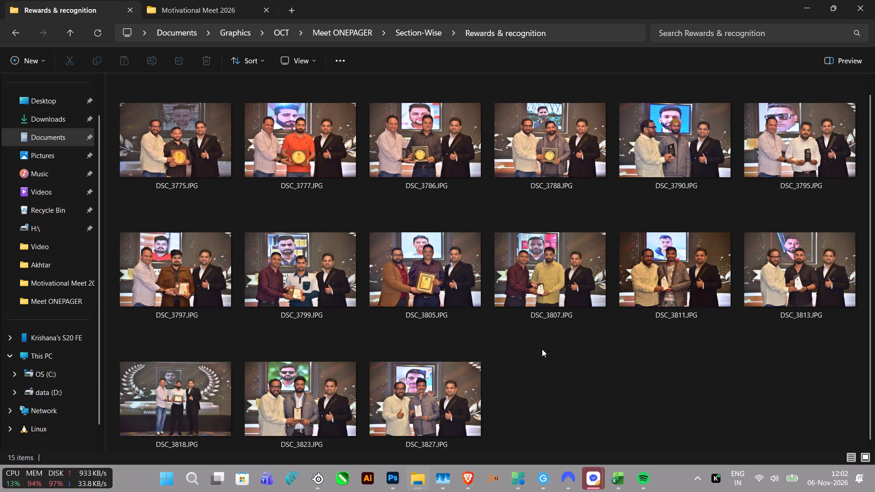
Check the Leaders Speech photo grid in the JK - Motivational Meet 2026 Glimpse document in Photoshop against the Rectangle 10 document.
left_click(542, 349)
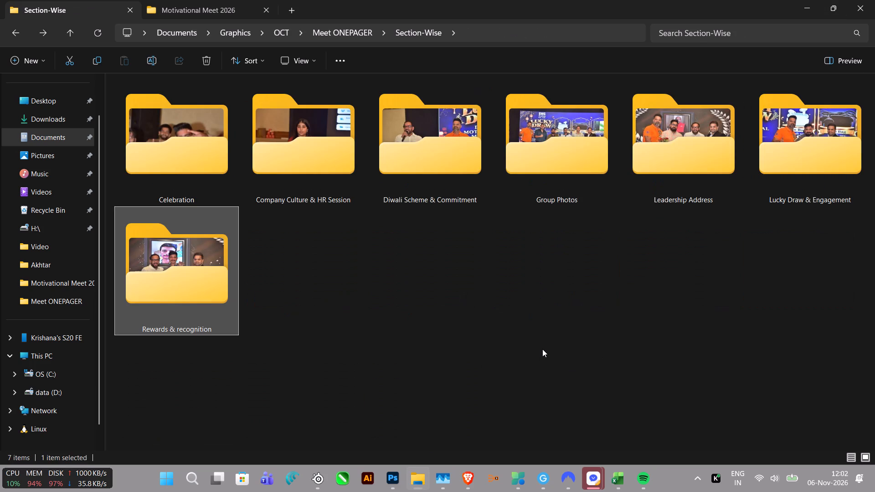
key("alt+Tab")
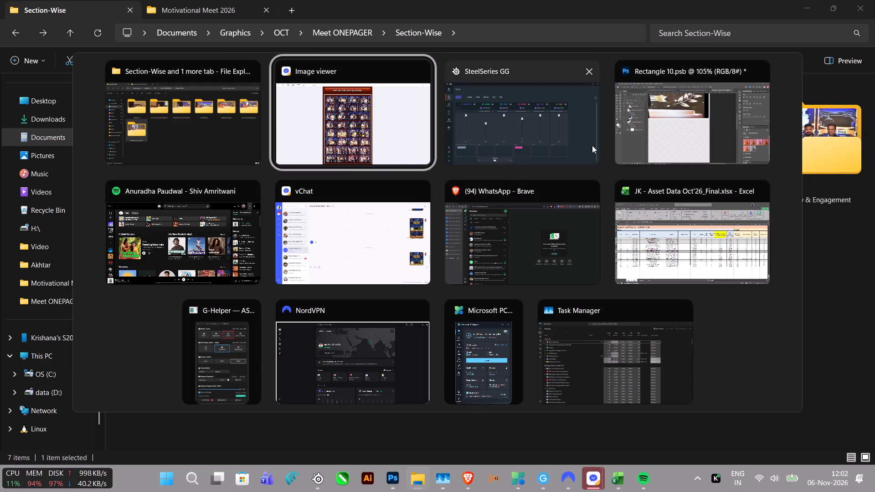
left_click(659, 134, "alt")
left_click(280, 49)
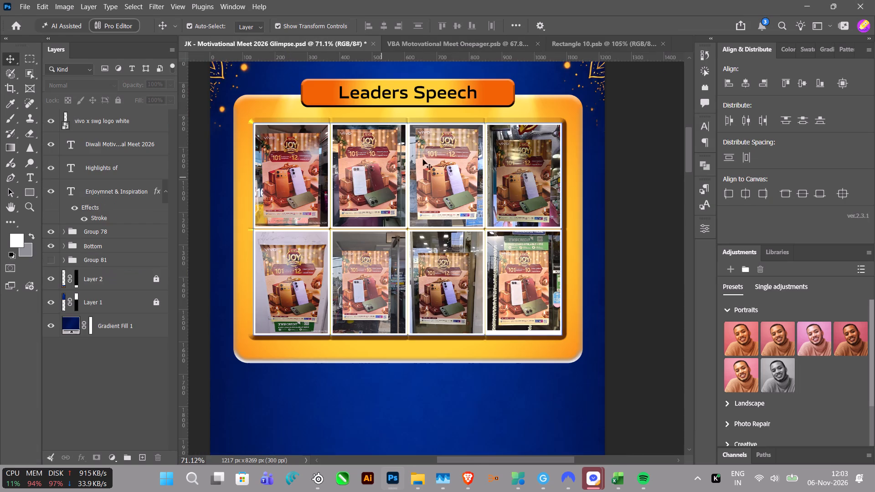
scroll(436, 137, "up", 3)
left_click(582, 45)
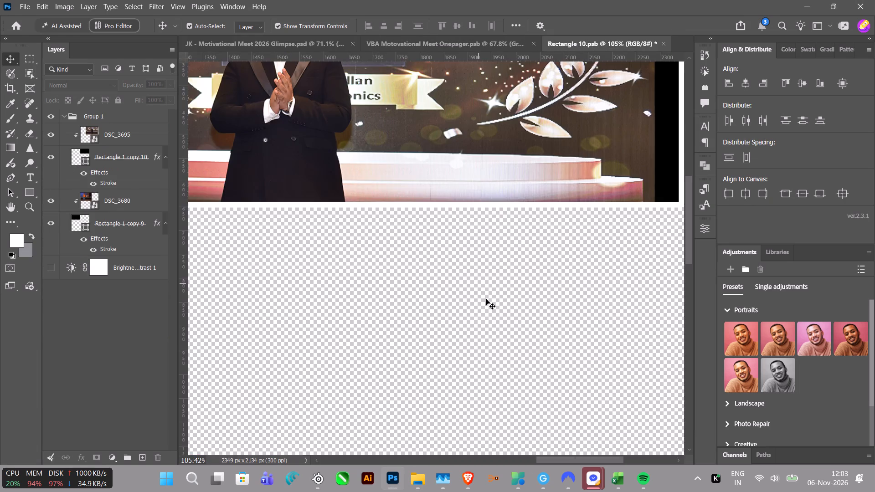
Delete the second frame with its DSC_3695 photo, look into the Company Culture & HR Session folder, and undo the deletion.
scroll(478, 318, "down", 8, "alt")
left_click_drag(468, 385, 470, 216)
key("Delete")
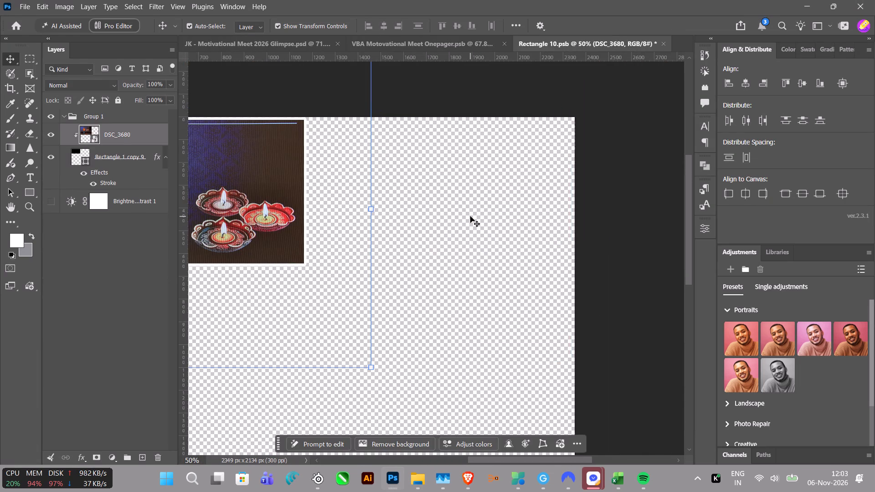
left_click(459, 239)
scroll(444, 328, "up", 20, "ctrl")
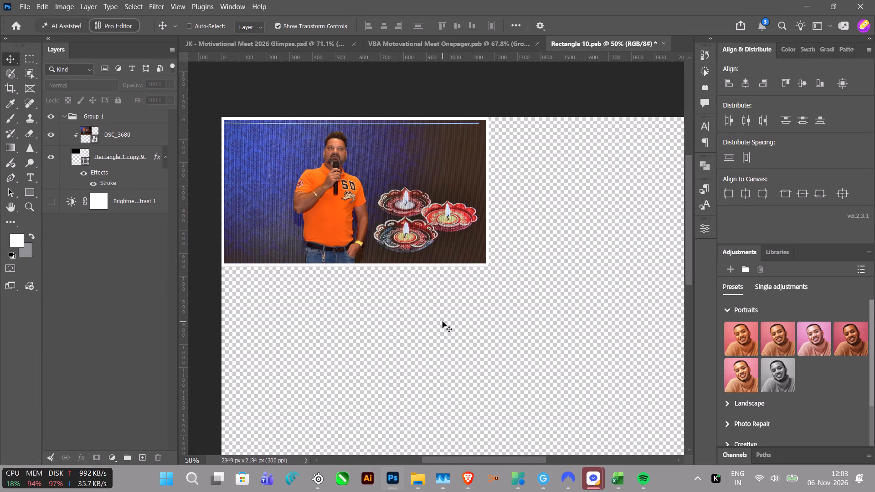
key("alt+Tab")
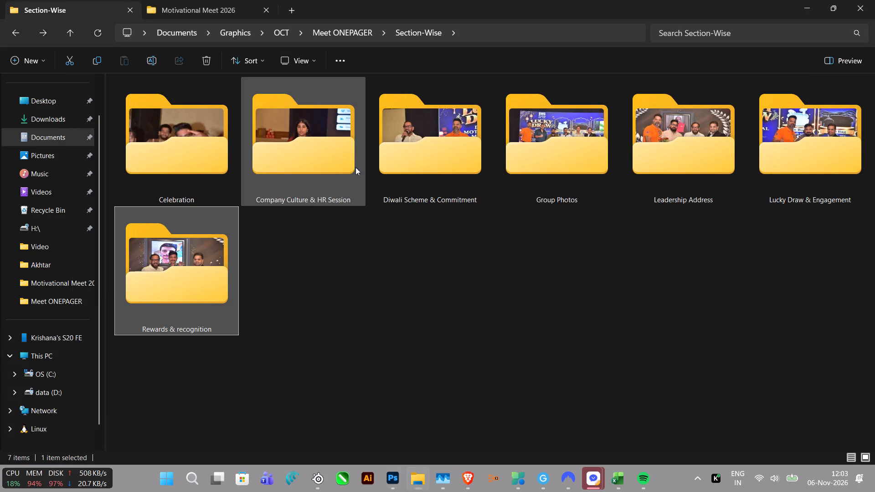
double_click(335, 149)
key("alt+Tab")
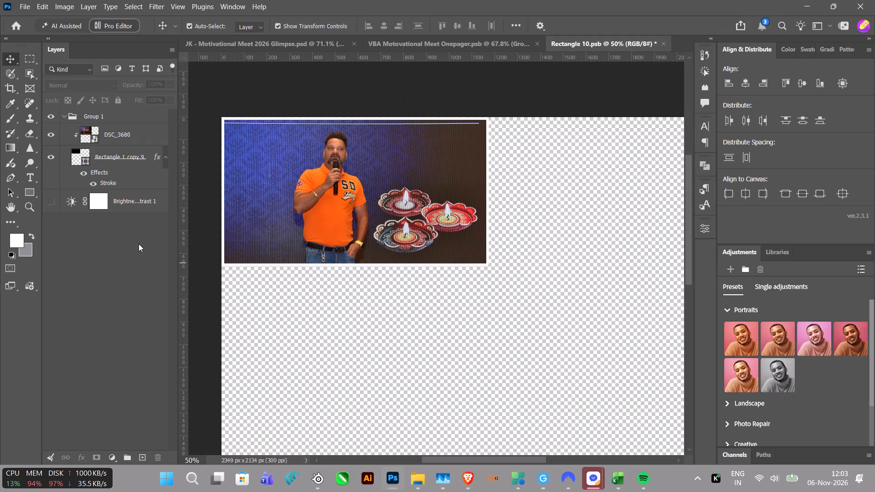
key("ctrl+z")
Delete only the DSC_3695 photo from the second frame, keeping the stroked frame.
left_click(539, 419)
left_click(556, 213)
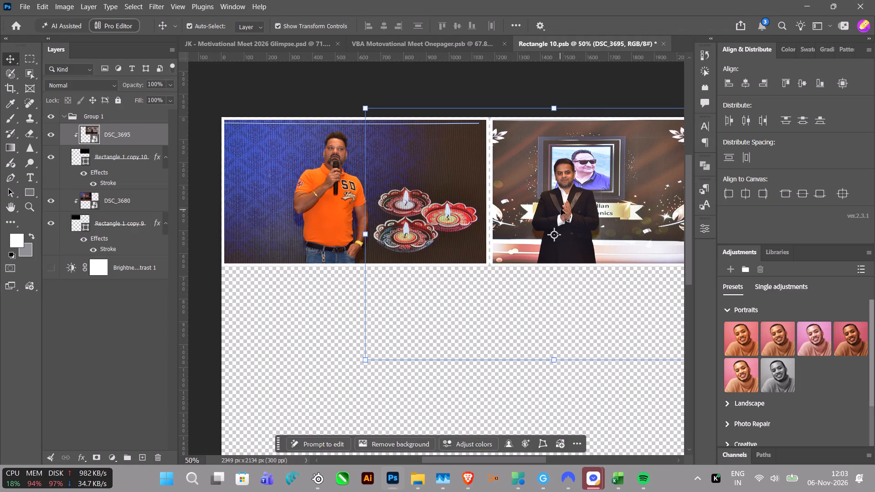
key("Delete")
Examine the Leaders Speech and Fun Activities photo layouts in the reference one-pager in the vChat image viewer.
key("alt+Tab")
key("alt+Tab")
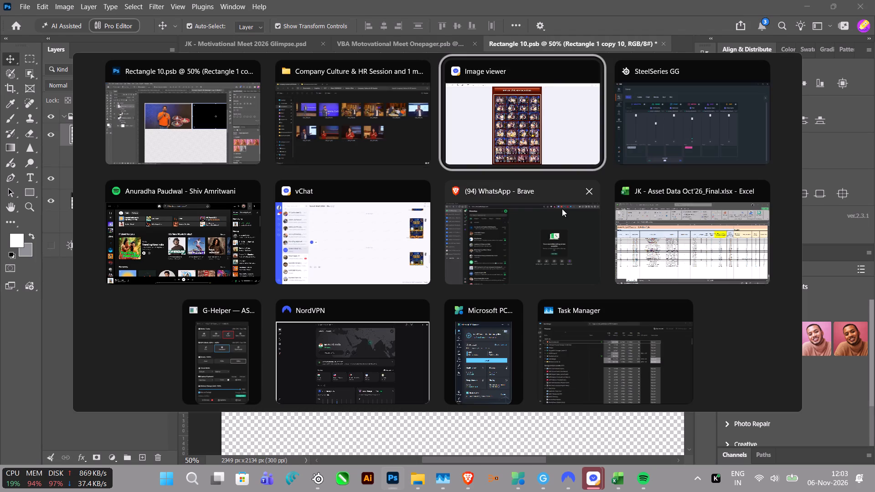
left_click_drag(472, 182, 410, 424)
left_click_drag(379, 143, 458, 368)
left_click_drag(365, 158, 383, 396)
left_click_drag(433, 165, 433, 166)
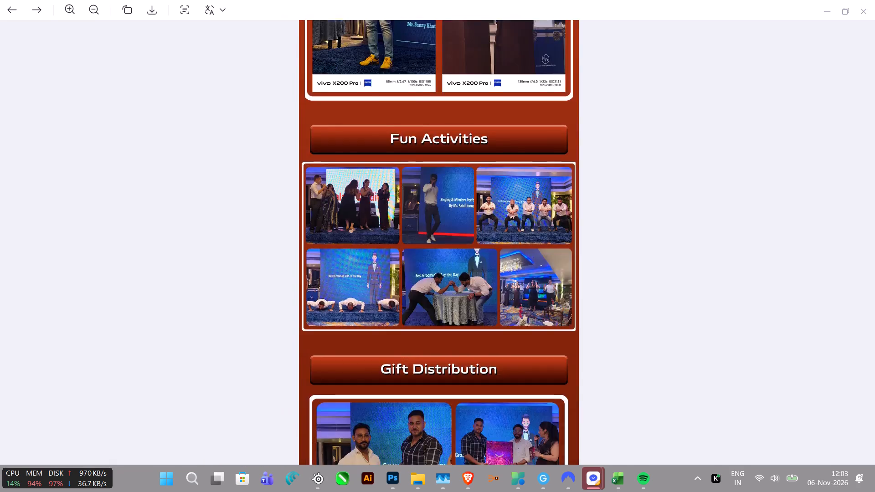
left_click_drag(433, 166, 405, 344)
left_click_drag(411, 167, 424, 372)
left_click_drag(385, 235, 380, 136)
left_click_drag(376, 241, 379, 158)
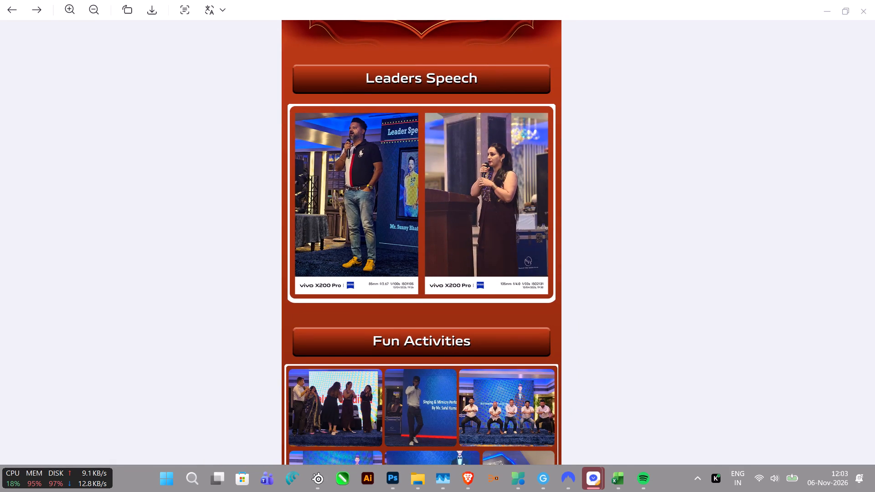
left_click_drag(511, 330, 499, 134)
left_click_drag(505, 368, 530, 197)
left_click_drag(538, 384, 540, 311)
left_click_drag(487, 138, 489, 311)
left_click_drag(468, 124, 474, 250)
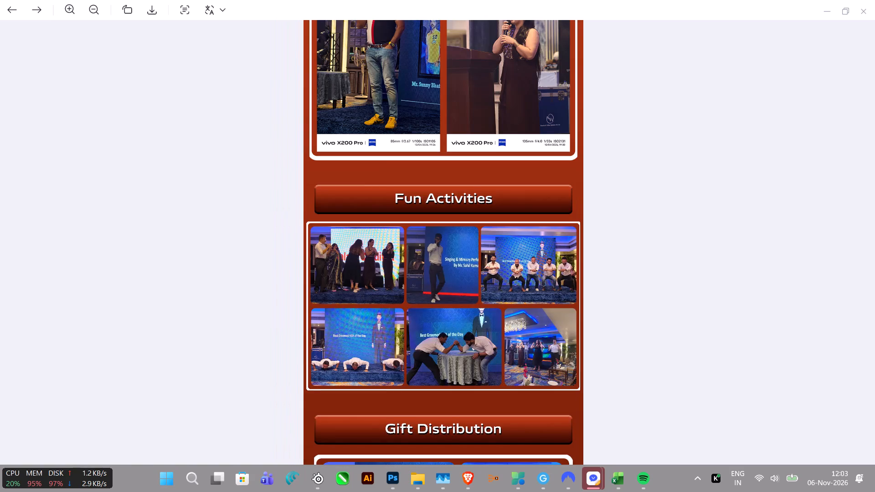
left_click_drag(477, 258, 479, 361)
left_click_drag(461, 190, 449, 255)
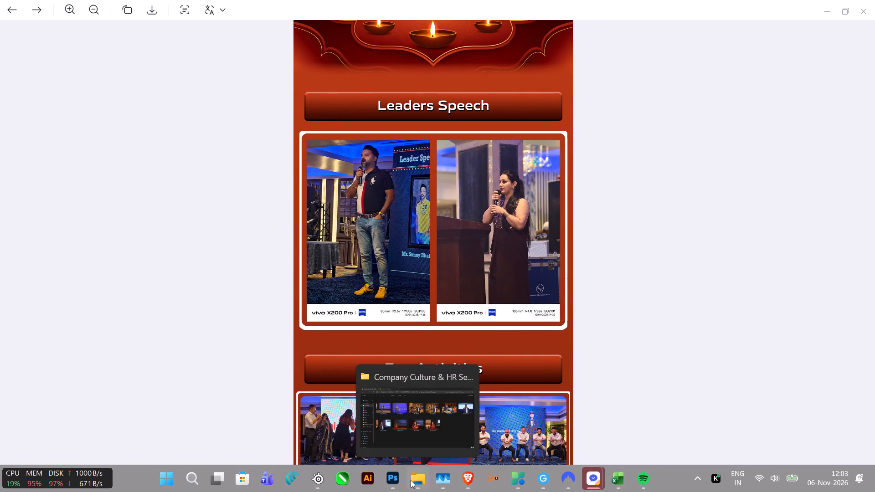
In Photoshop, examine the Opening Ceremony & Motivational Speech heading and photo grid in the VBA Motovational Meet Onepager document.
left_click(393, 486)
left_click(435, 53)
left_click(436, 43)
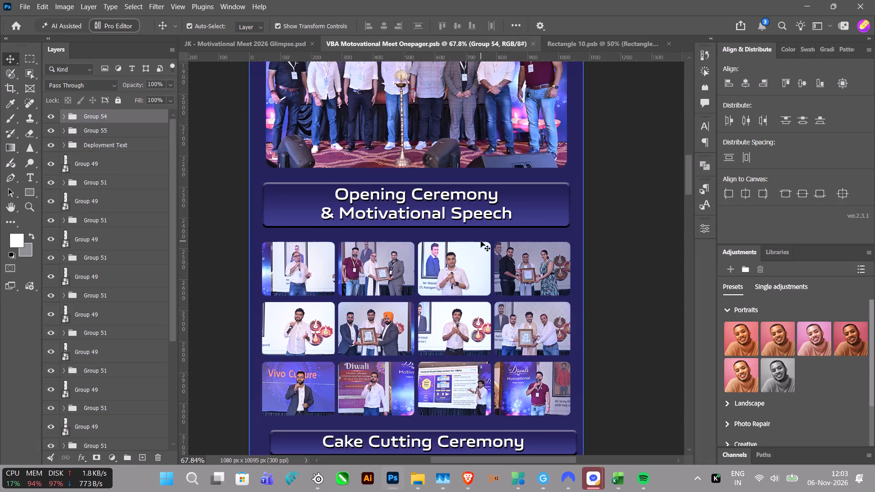
scroll(481, 241, "down", 3, "alt")
scroll(479, 231, "up", 5)
scroll(479, 231, "down", 4)
scroll(483, 225, "up", 19)
scroll(477, 218, "down", 20)
scroll(477, 218, "down", 14)
scroll(480, 264, "up", 7)
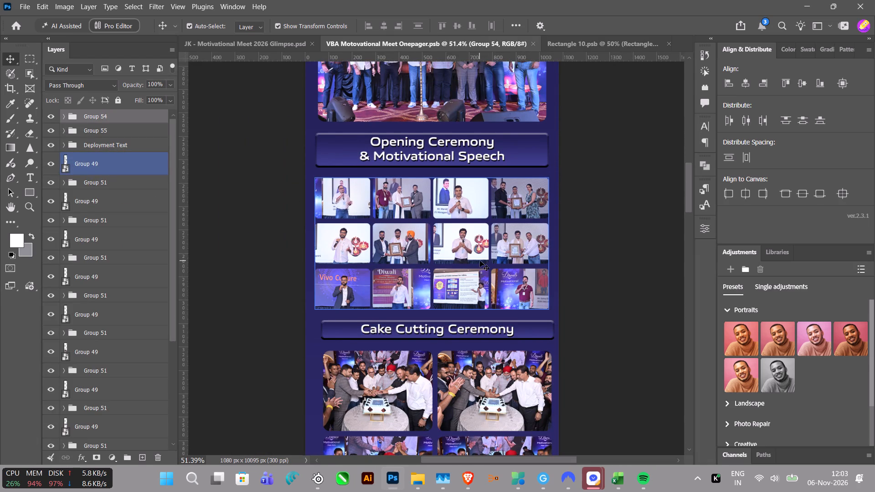
scroll(494, 215, "down", 11)
scroll(479, 222, "up", 11)
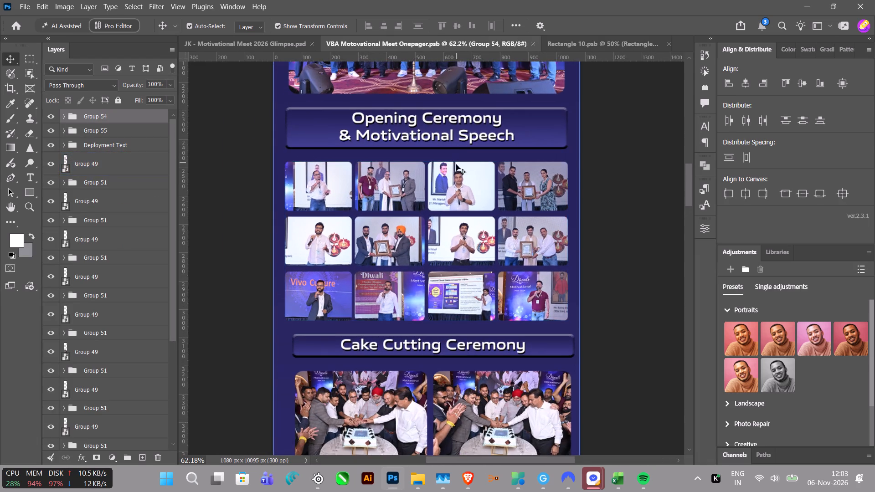
scroll(454, 211, "up", 2)
scroll(454, 211, "up", 1, "alt")
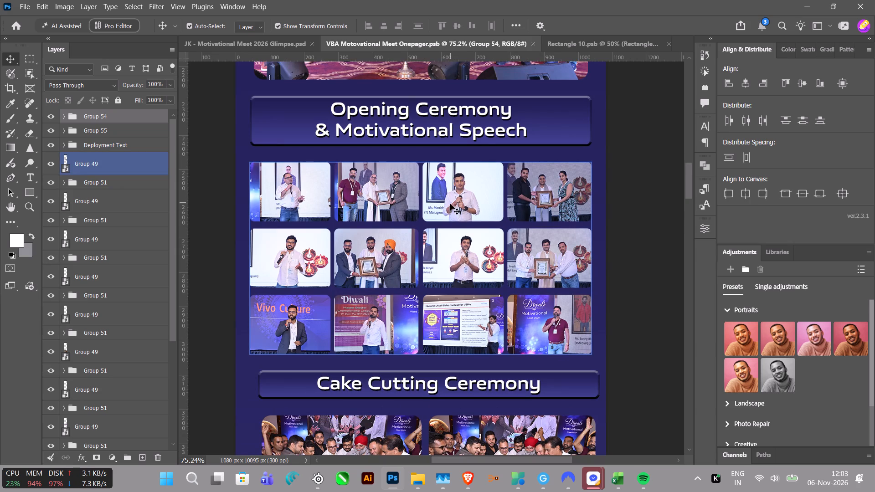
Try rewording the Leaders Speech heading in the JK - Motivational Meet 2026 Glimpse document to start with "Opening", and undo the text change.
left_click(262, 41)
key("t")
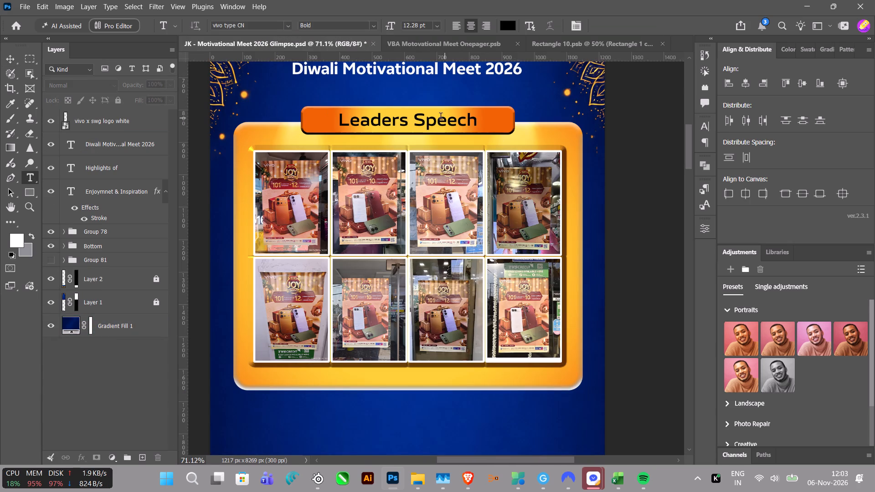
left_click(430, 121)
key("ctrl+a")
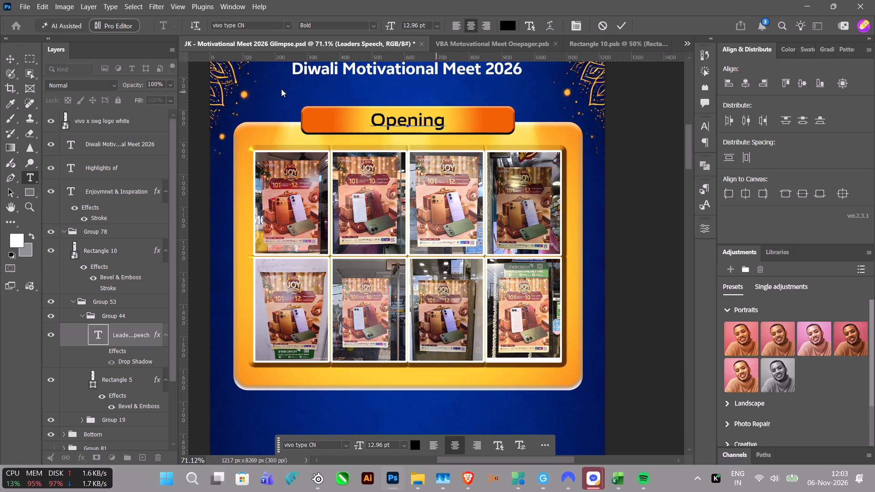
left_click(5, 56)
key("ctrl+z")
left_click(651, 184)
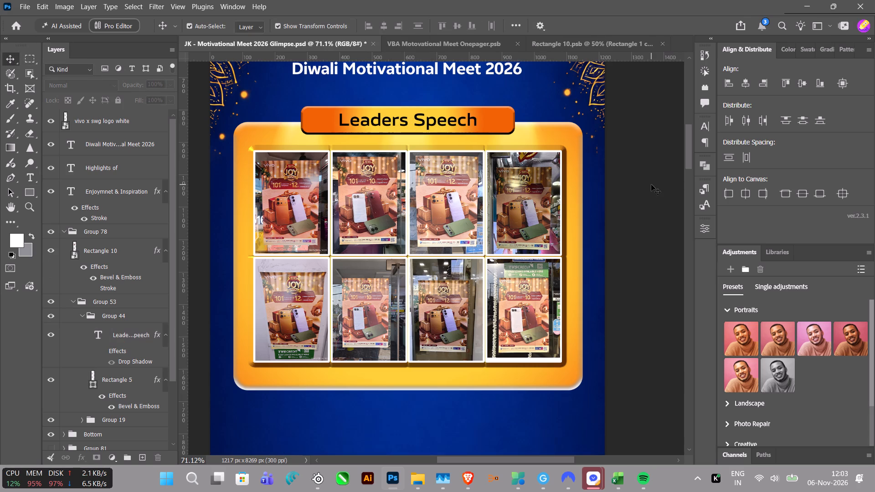
Place DSC_3714 from the Company Culture & HR Session folder into the Rectangle 10 document, clipped to the empty second frame.
left_click(571, 40)
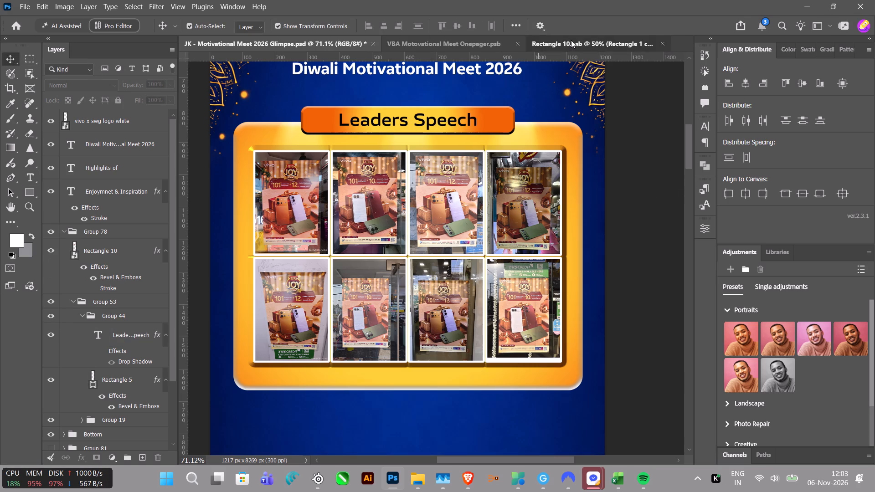
scroll(448, 318, "down", 9, "alt")
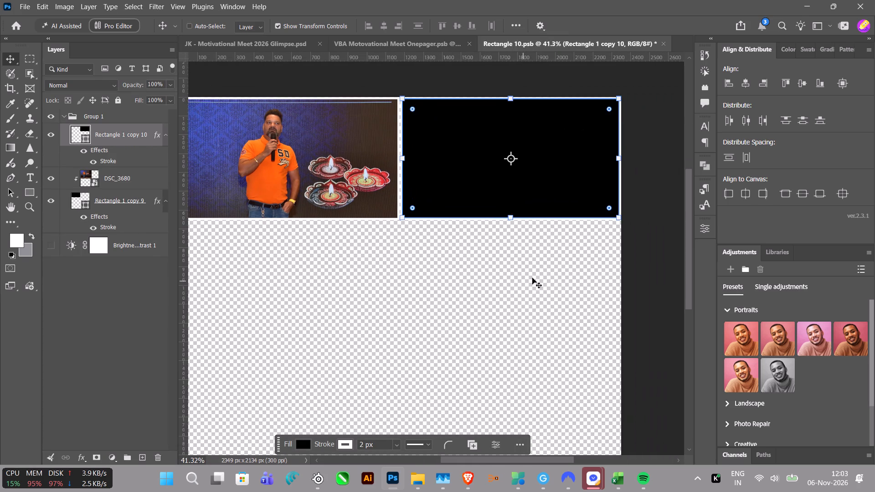
scroll(618, 268, "down", 5, "ctrl")
scroll(642, 184, "up", 9, "alt")
scroll(635, 222, "down", 4, "ctrl")
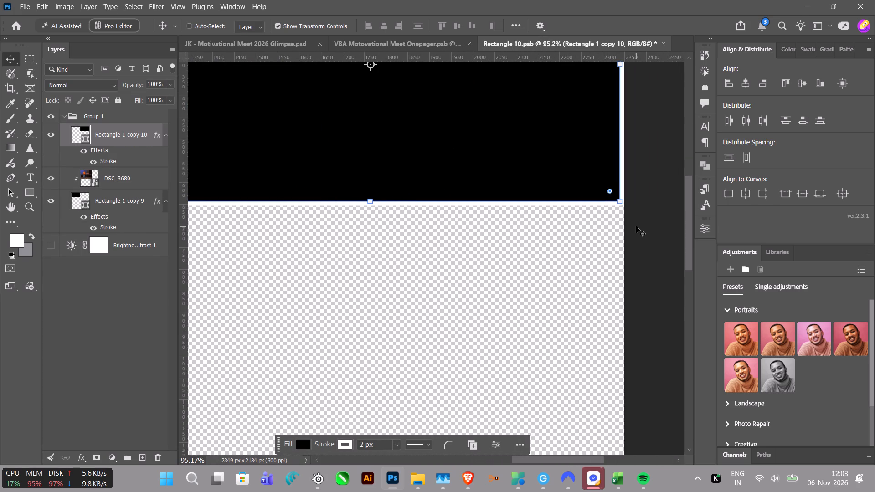
scroll(501, 317, "down", 10, "alt")
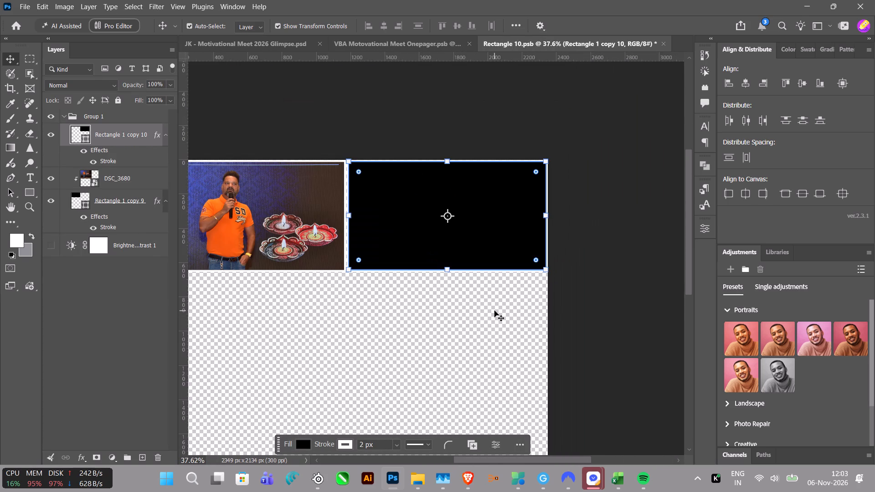
key("alt+Tab")
left_click(526, 148, "alt")
left_click(707, 370)
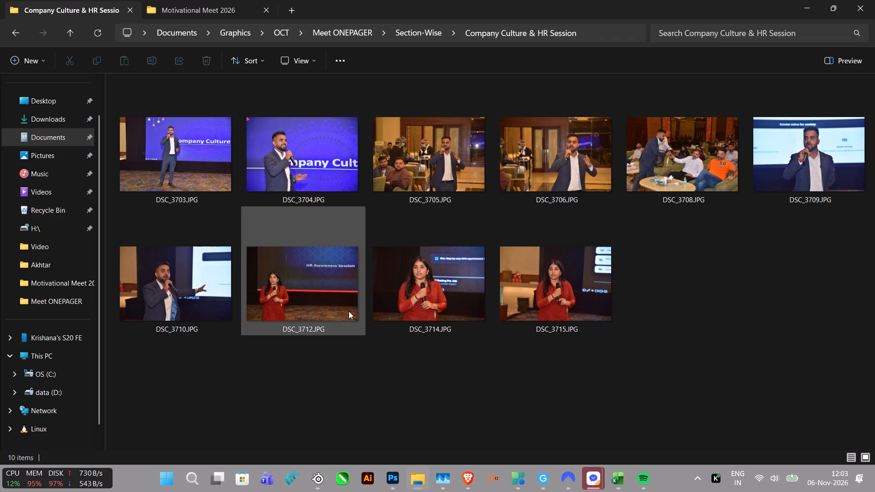
left_click_drag(435, 312, 469, 306)
key("alt+Tab")
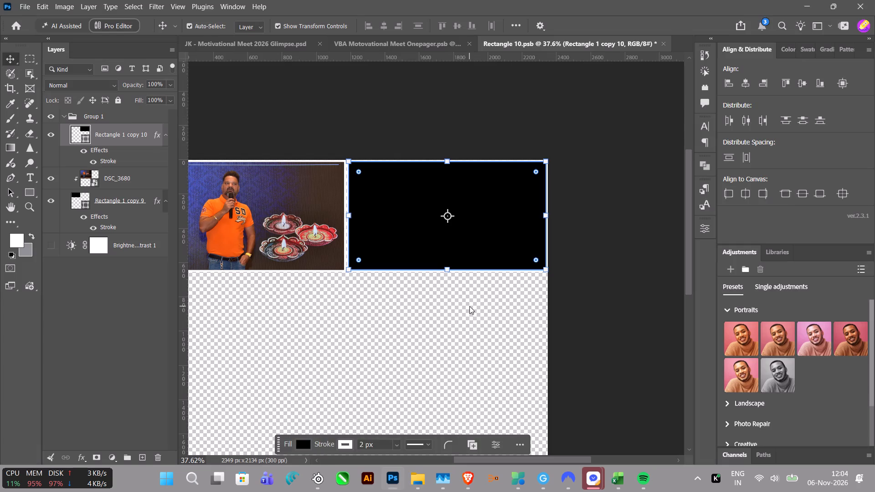
left_click_drag(469, 306, 436, 322)
key("alt+Tab")
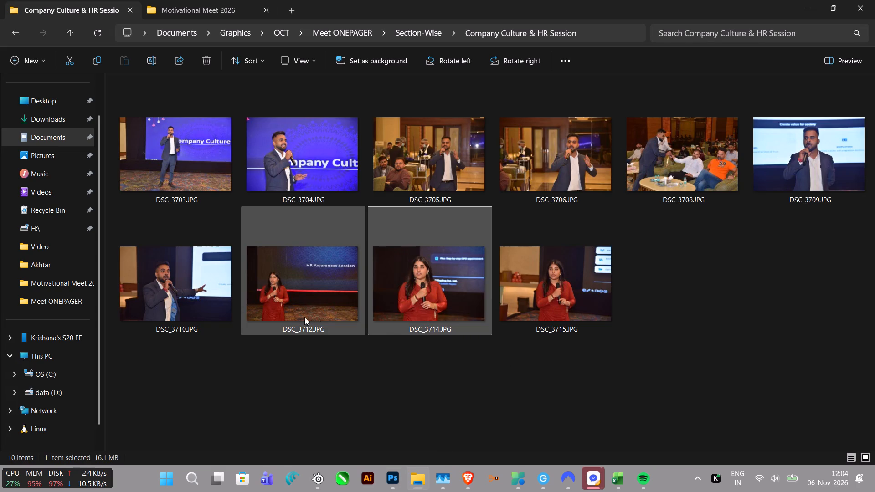
left_click_drag(427, 310, 502, 220)
key("alt+Tab")
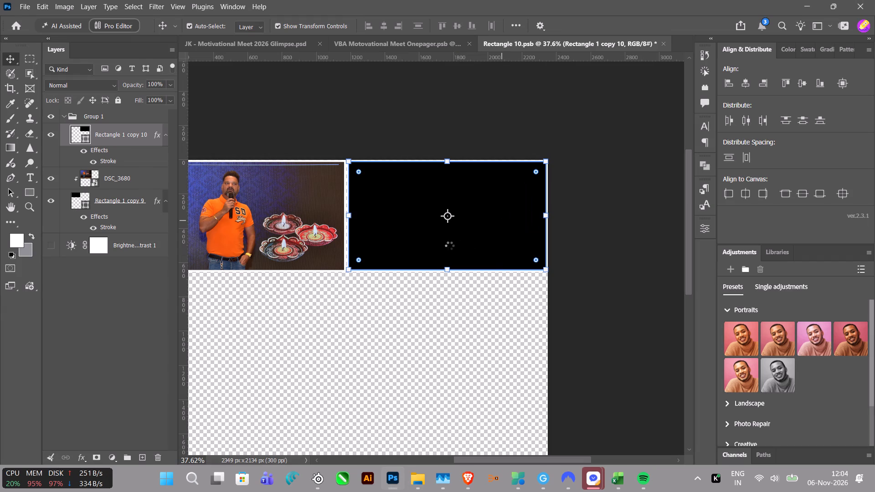
left_click(153, 146, "alt")
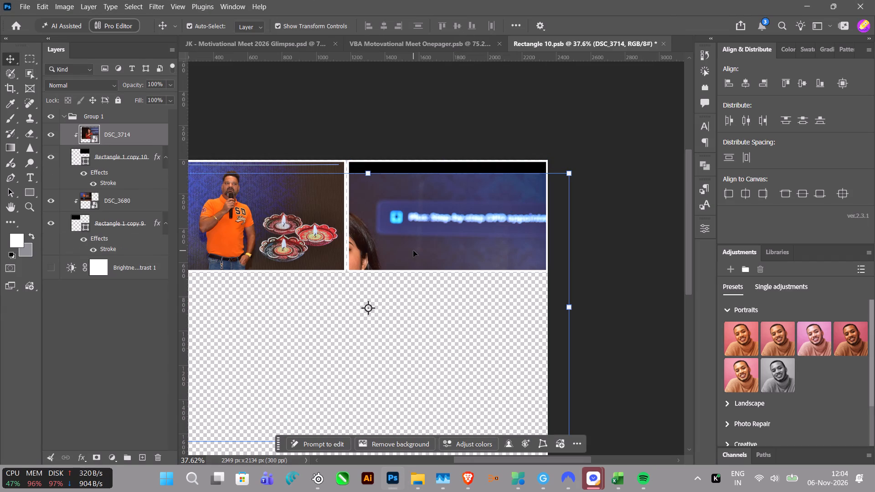
Scale the DSC_3714 photo to about 19.13% (1151 × 768 px) and position it to fill the second frame, with the speaker centred.
left_click_drag(372, 171, 373, 157)
scroll(383, 209, "down", 7)
left_click_drag(365, 376, 393, 239)
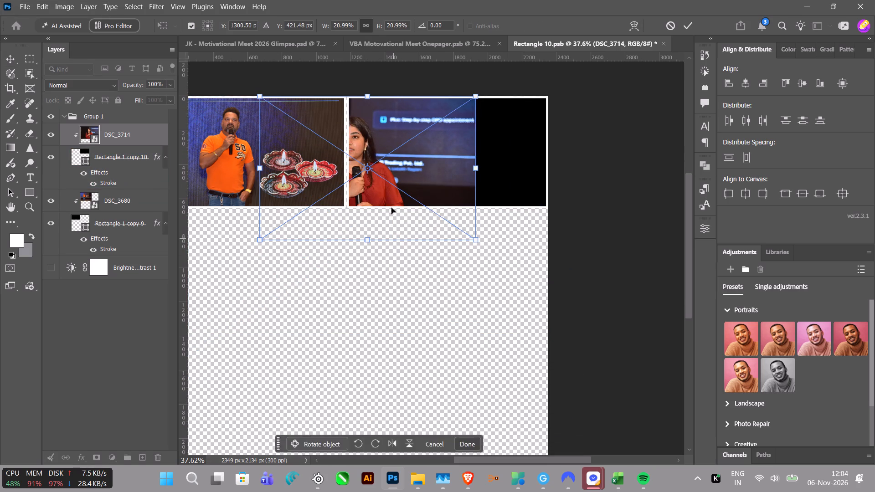
left_click_drag(391, 174, 467, 170)
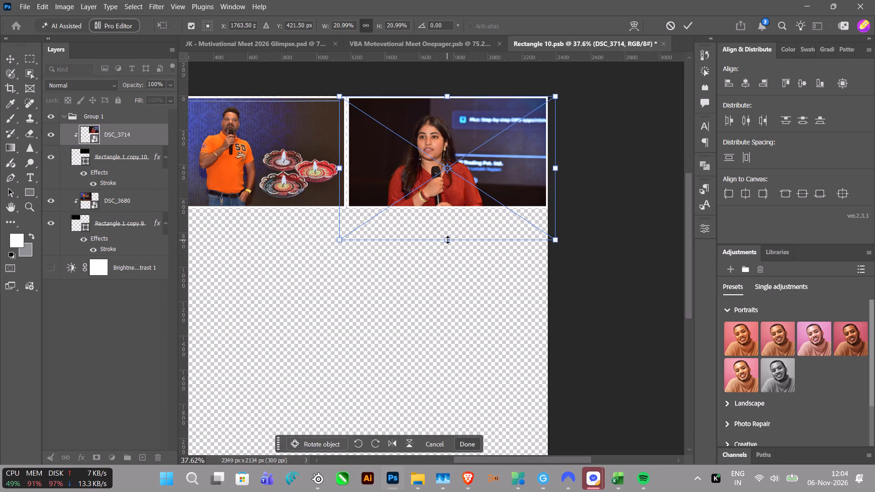
left_click_drag(448, 239, 454, 208)
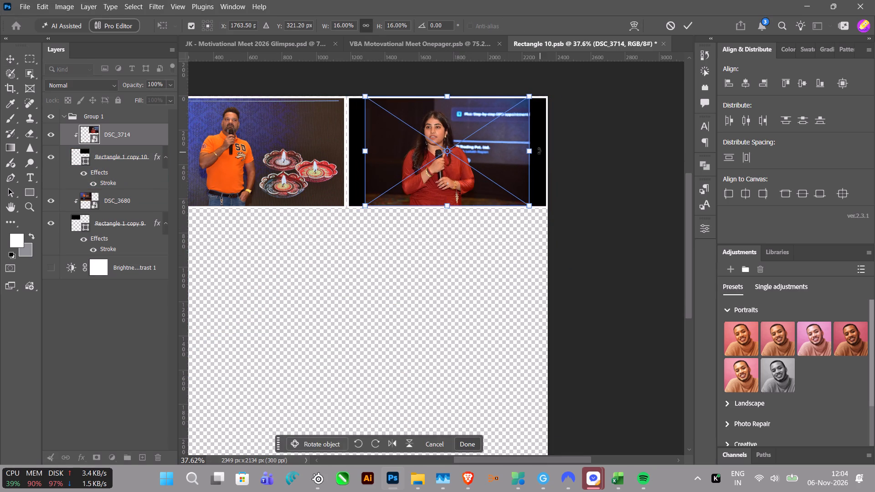
left_click_drag(533, 151, 547, 149)
left_click_drag(365, 154, 352, 155)
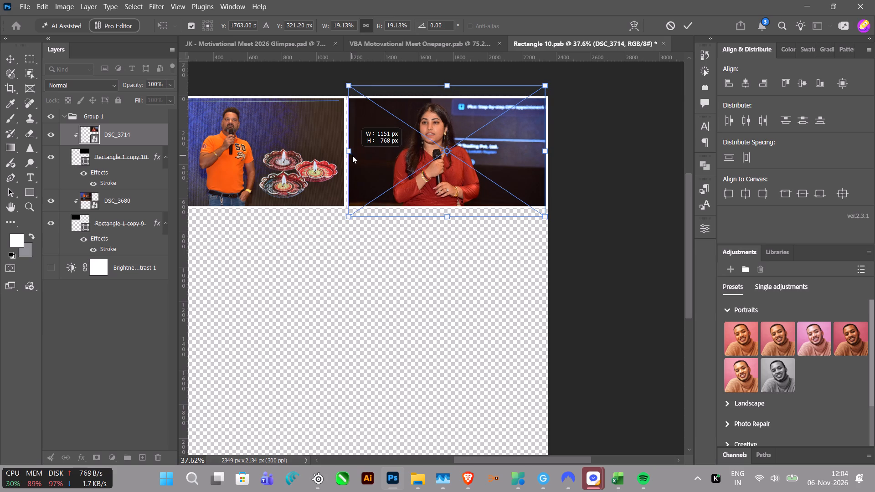
left_click_drag(352, 155, 352, 155)
left_click(481, 141, "shift")
left_click(685, 27)
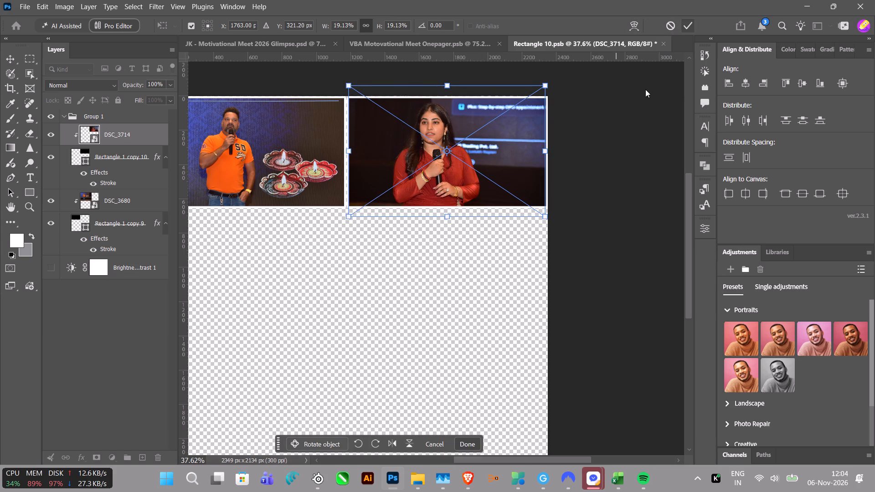
left_click(588, 227)
Duplicate both stroked frames above the photo layers and move the copies down as a second row, with a small gap below the first.
scroll(548, 344, "down", 8, "alt")
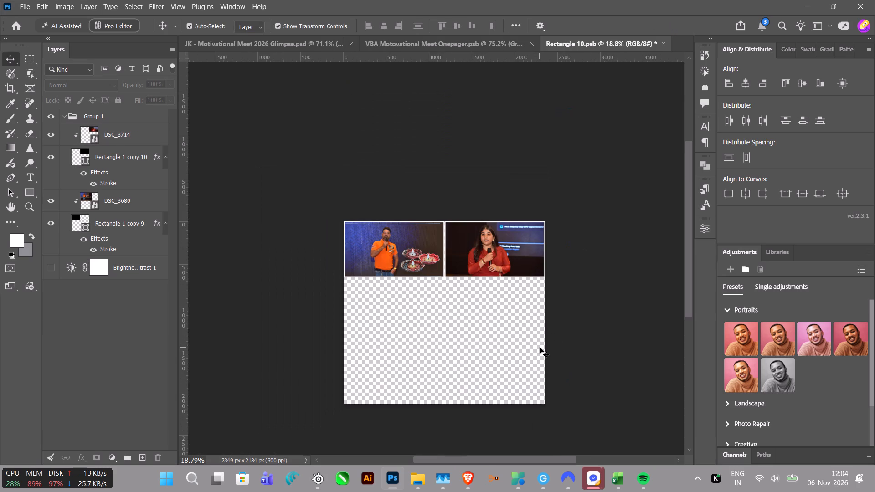
scroll(487, 278, "up", 4, "alt")
scroll(459, 400, "up", 3)
scroll(443, 324, "up", 3, "alt")
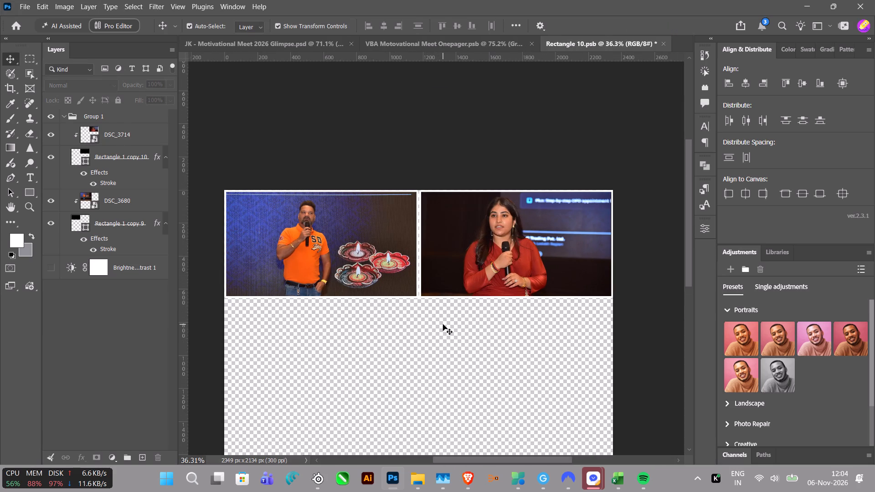
scroll(437, 330, "down", 11)
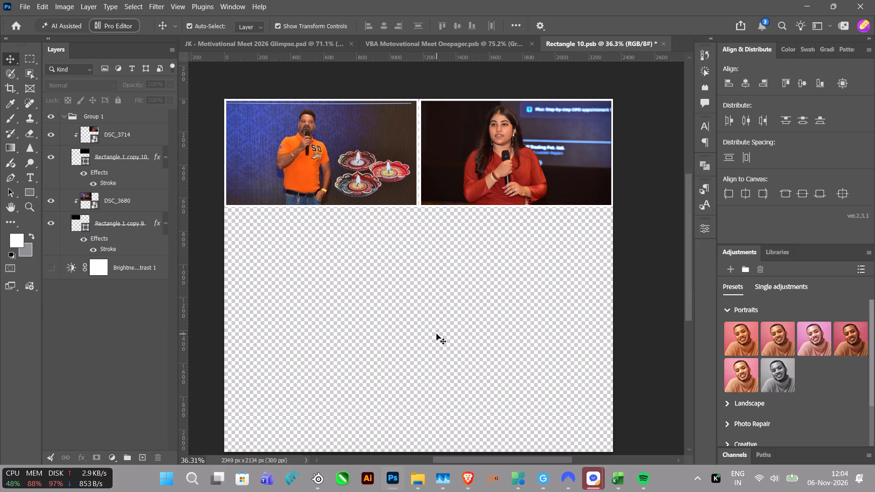
scroll(437, 334, "down", 10)
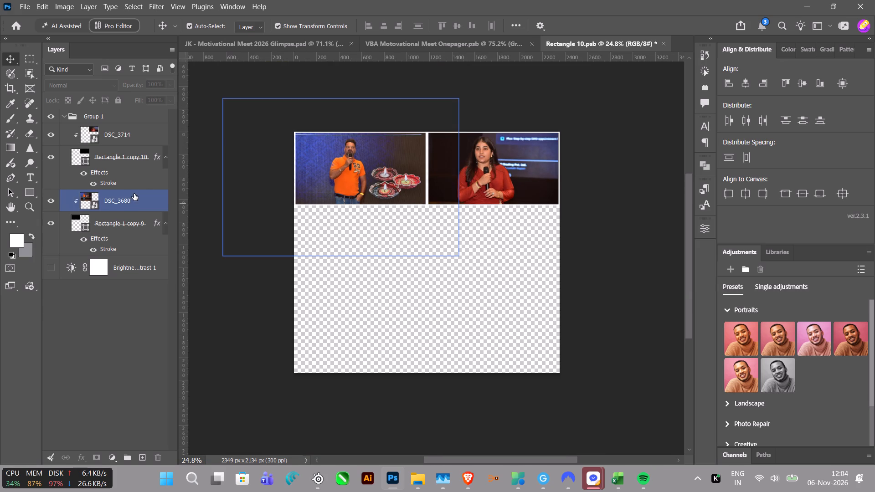
left_click(123, 215)
left_click(125, 167, "ctrl")
left_click_drag(133, 155, 134, 142, "alt")
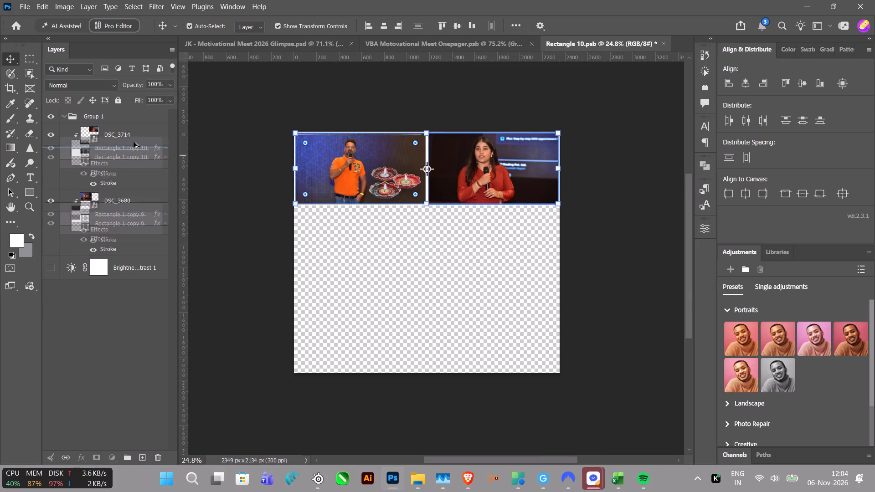
left_click_drag(134, 142, 134, 119, "alt")
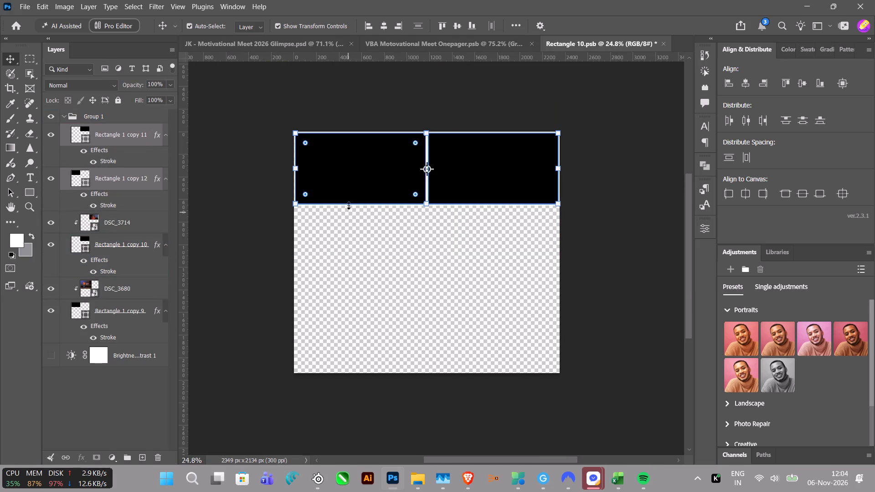
left_click_drag(350, 178, 339, 251, "ctrl")
key("shift+Down")
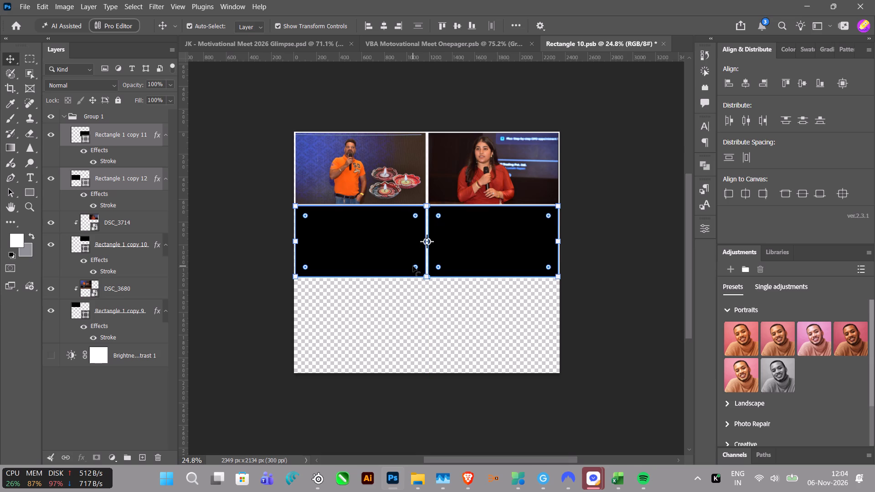
key("shift+Down")
key("shift+Down")
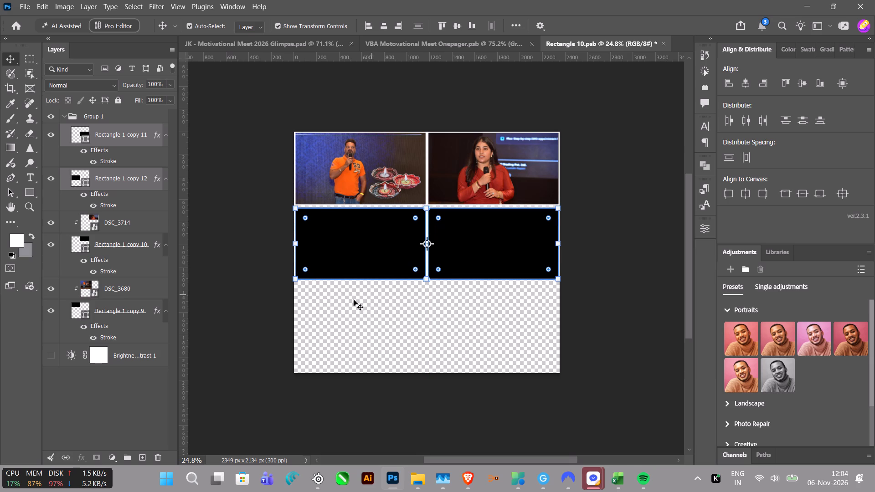
Select only the first frame of the second row in the Rectangle 10 document.
left_click(246, 272)
left_click(309, 264)
Switch to vChat and read the dispatch tables for X500 Lamp cloth & Dummies and X500 POSM Material in the JK POP Warehouse group chat.
key("alt+Tab")
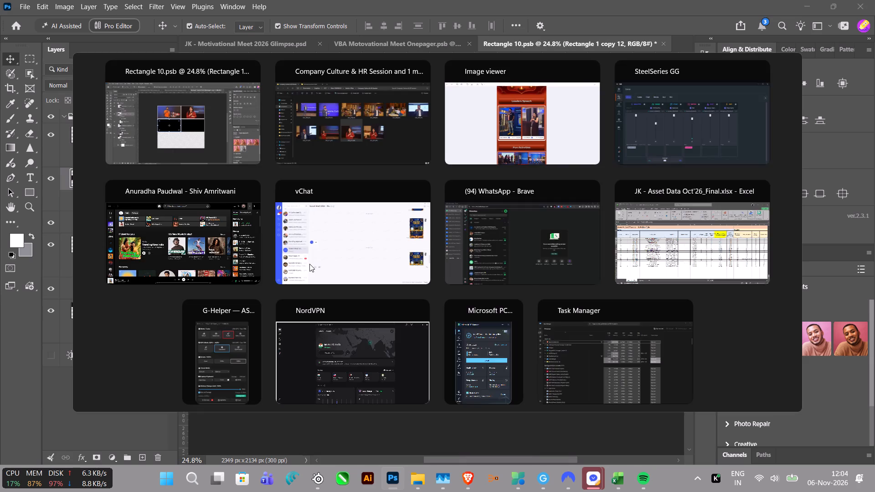
left_click(619, 361)
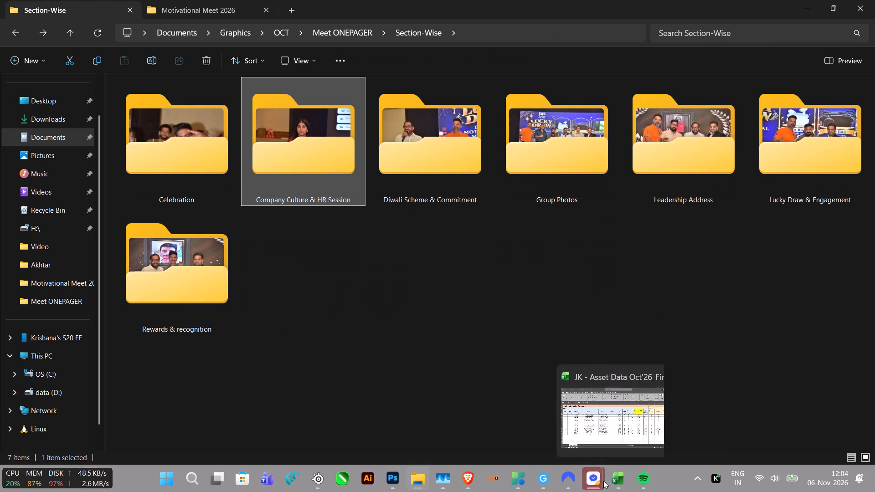
left_click(558, 422)
scroll(65, 172, "up", 13)
scroll(91, 138, "up", 4)
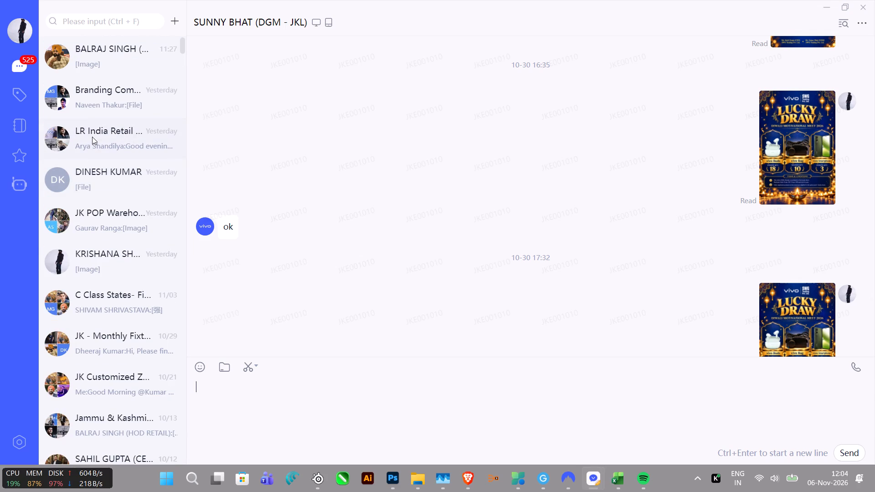
left_click(127, 218)
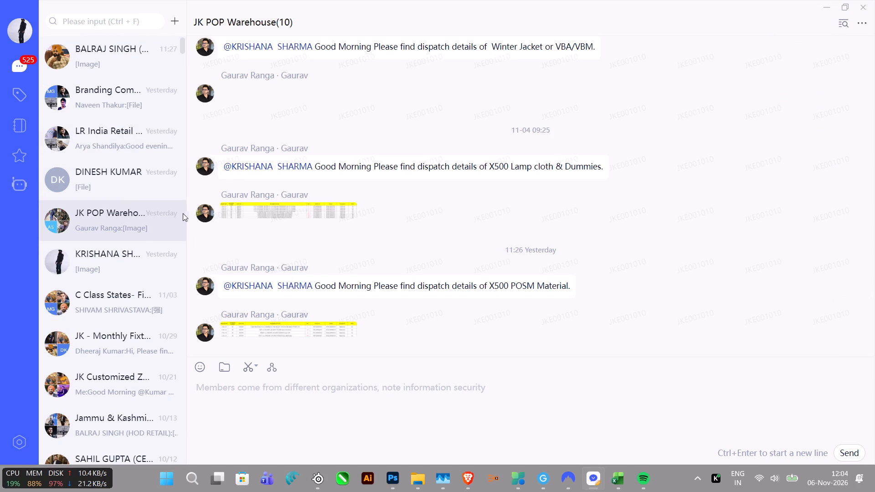
scroll(305, 293, "down", 3)
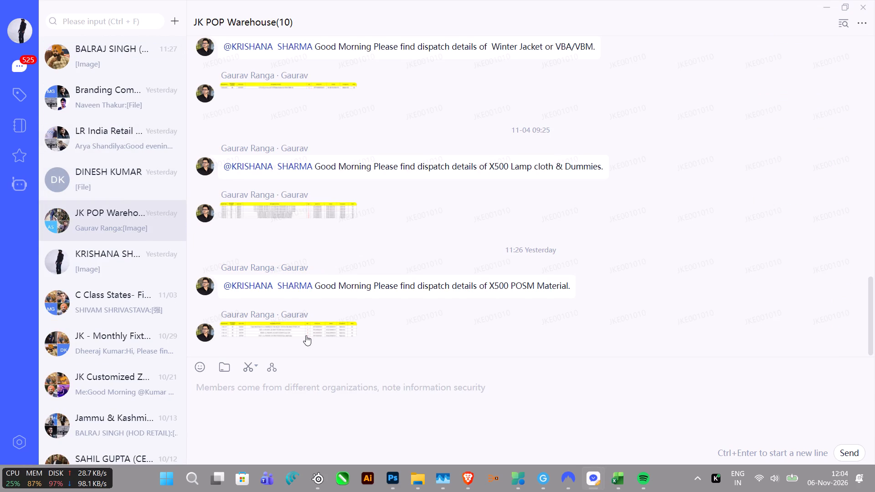
left_click(262, 215)
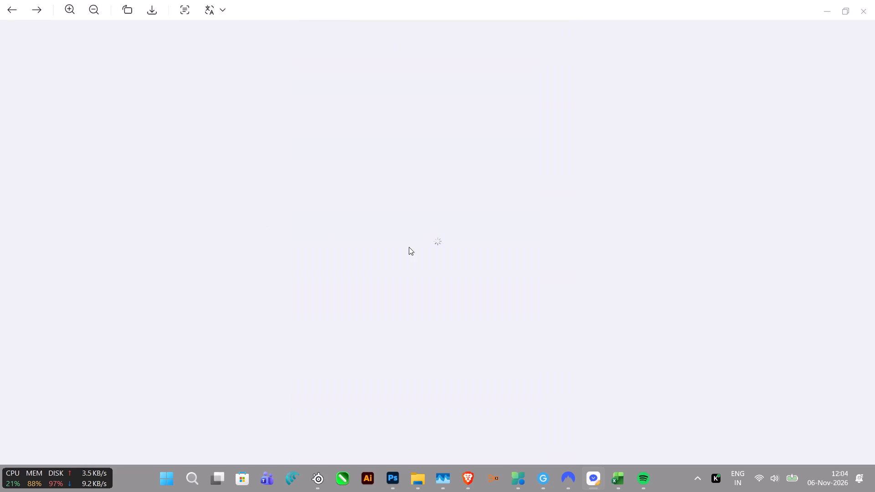
scroll(435, 277, "up", 4)
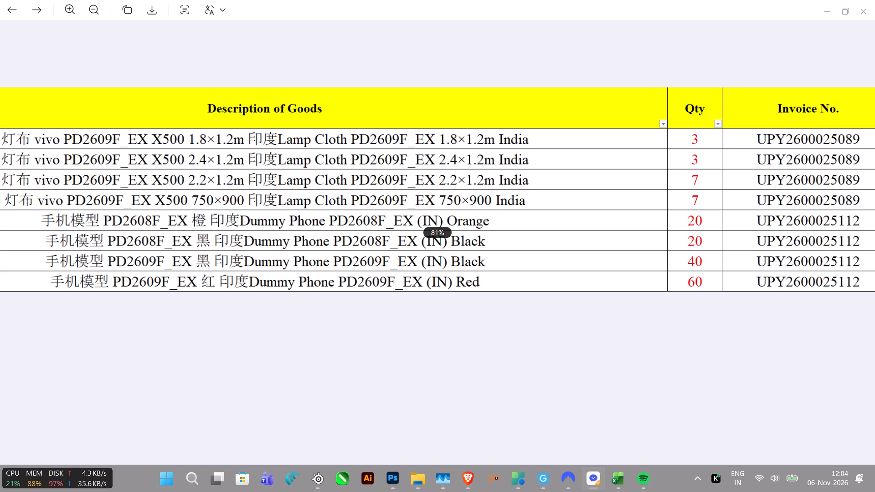
scroll(444, 304, "down", 3)
left_click(855, 237)
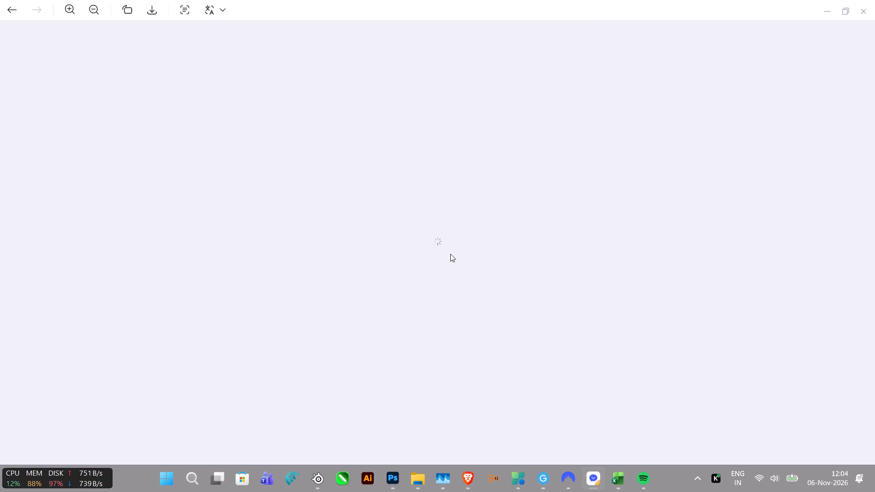
scroll(428, 243, "up", 2)
left_click_drag(298, 319, 328, 328)
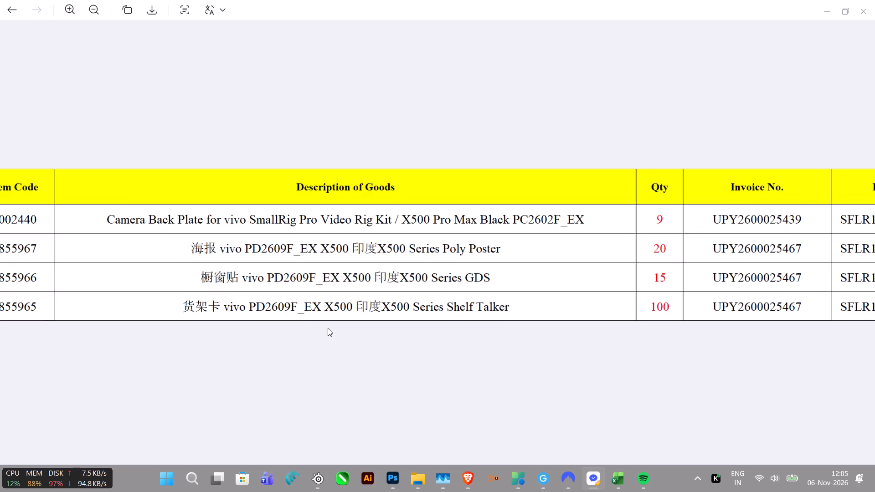
left_click_drag(328, 328, 318, 329)
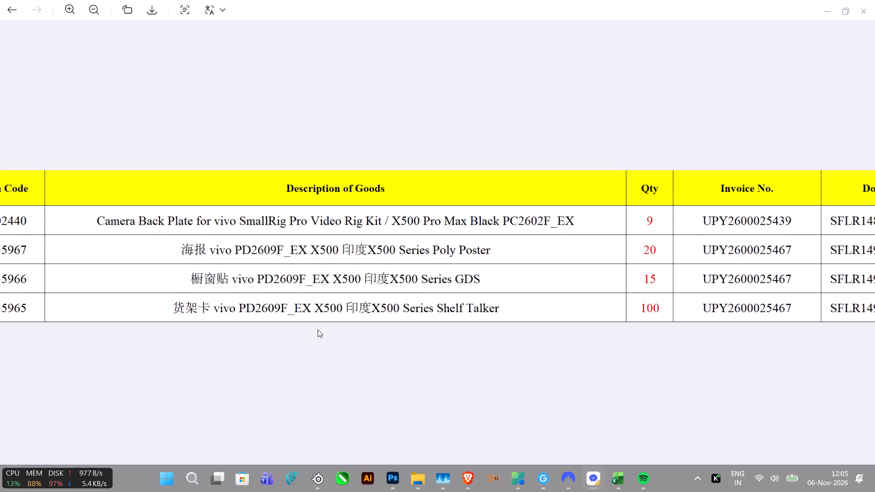
Place DSC_3704 from the Company Culture & HR Session folder into the Rectangle 10 document, clipped to the first frame of the second row.
key("alt+Tab")
key("alt+Tab")
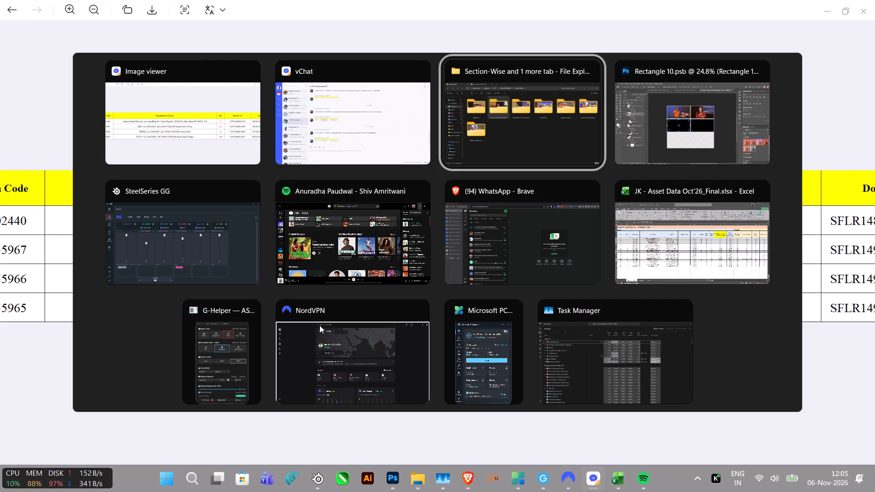
key("alt+Tab")
key("alt+Tab")
key("alt+Tab")
key("alt+Tab")
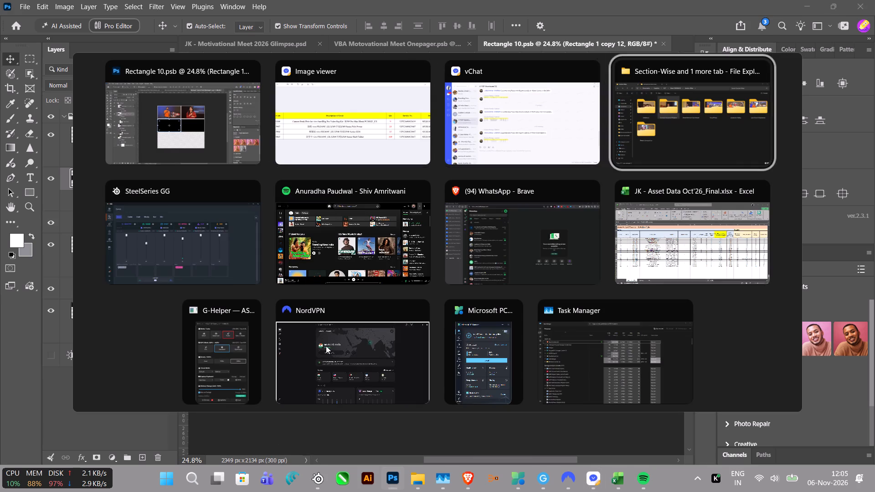
left_click(451, 322)
double_click(317, 166)
key("alt+Tab")
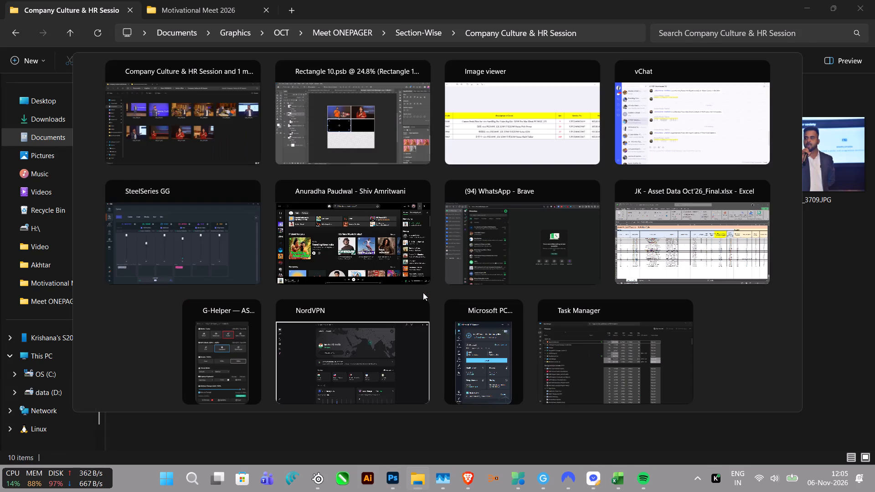
key("alt+Tab")
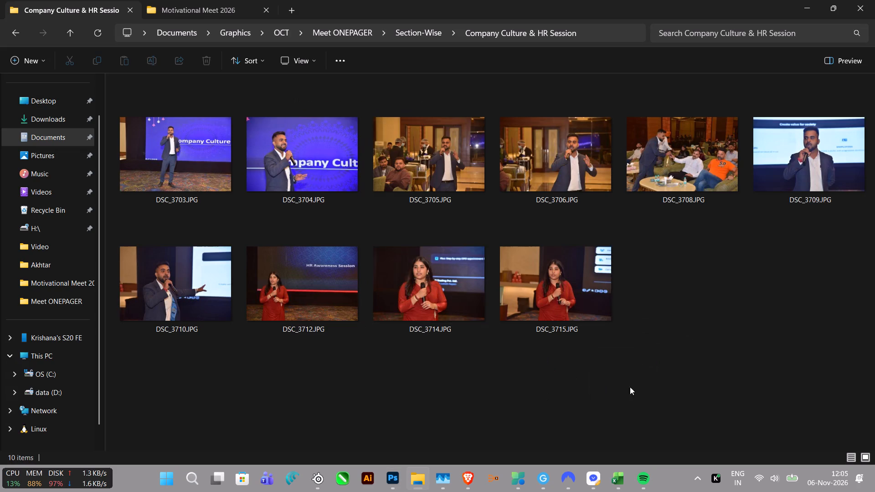
key("alt+Tab")
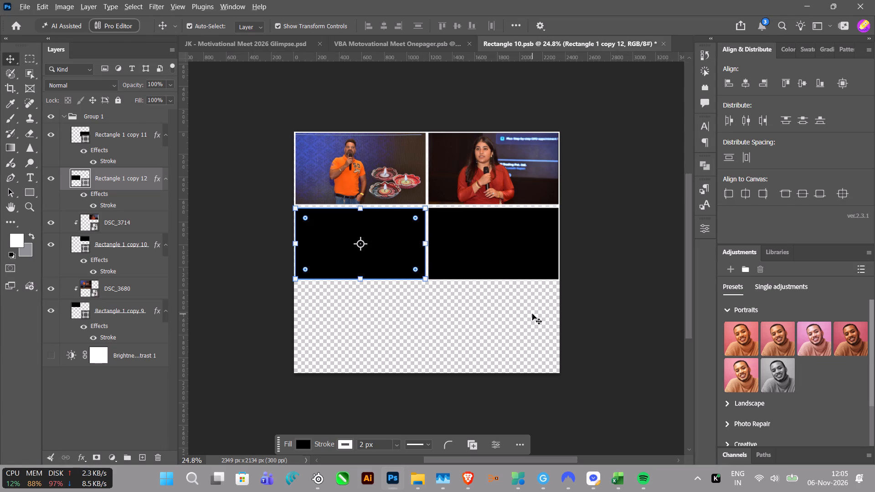
key("alt+Tab")
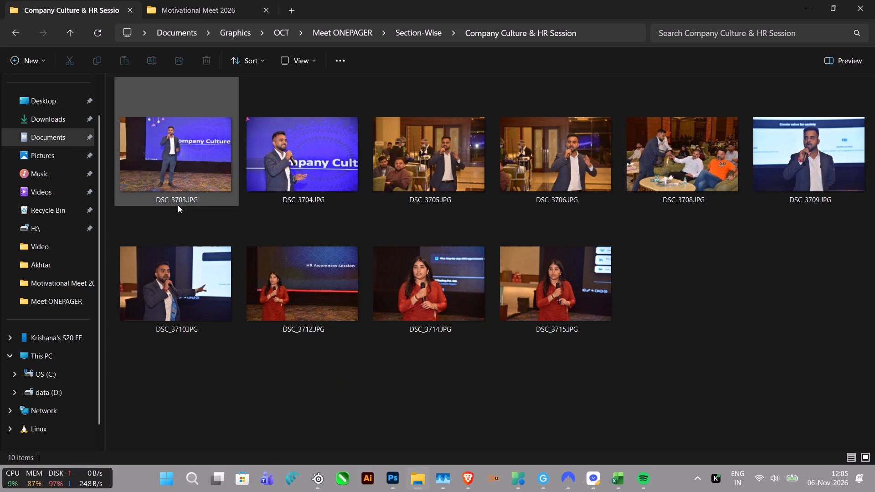
left_click_drag(271, 176, 299, 193)
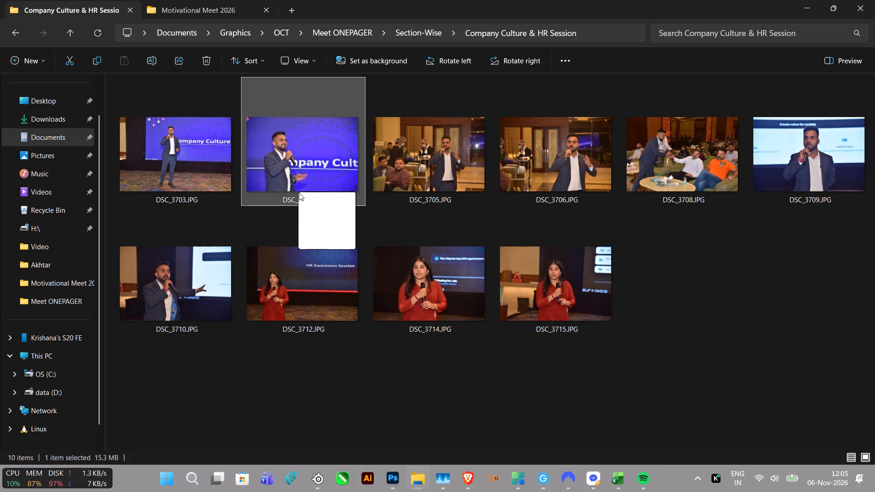
left_click_drag(299, 193, 299, 168)
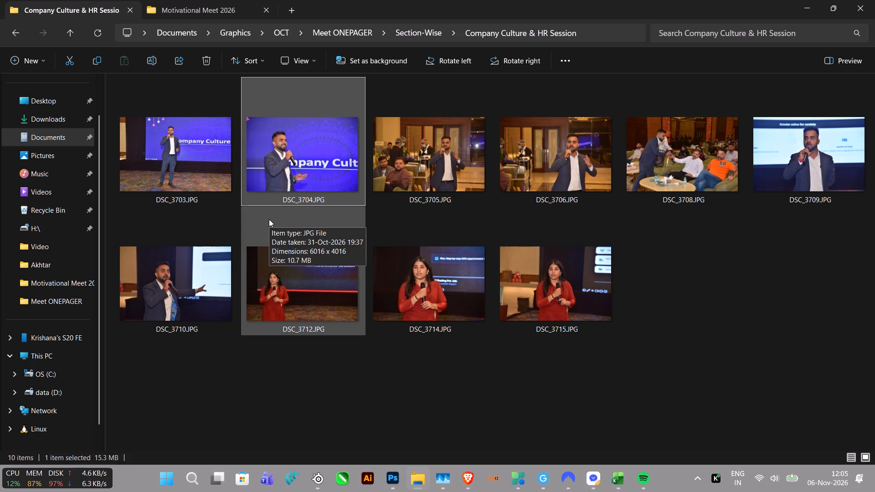
left_click_drag(271, 172, 303, 169)
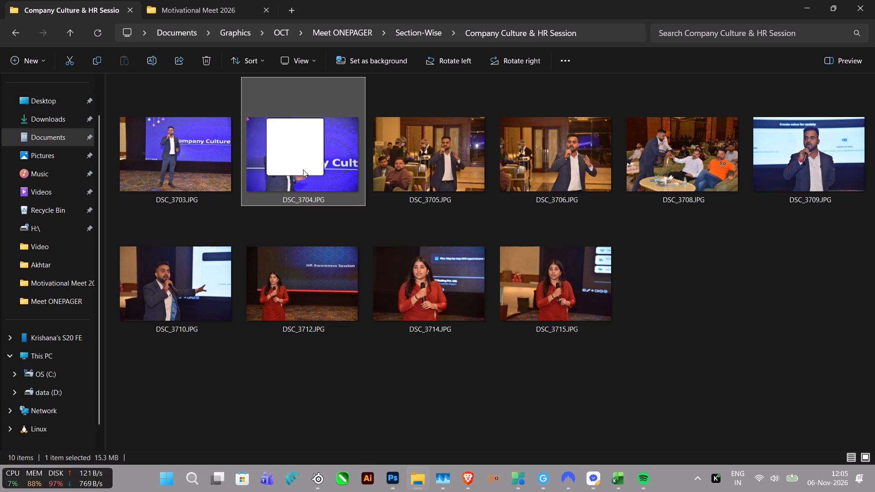
left_click_drag(303, 169, 362, 272)
key("alt+Tab")
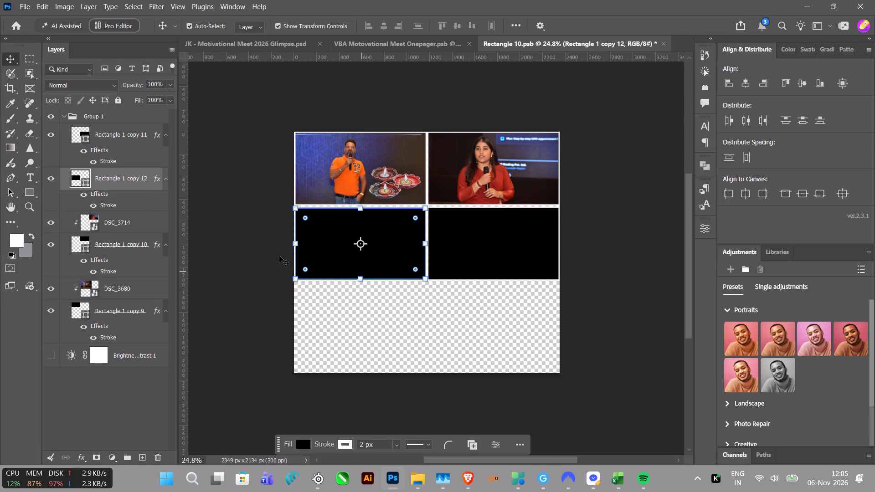
left_click(140, 191, "alt")
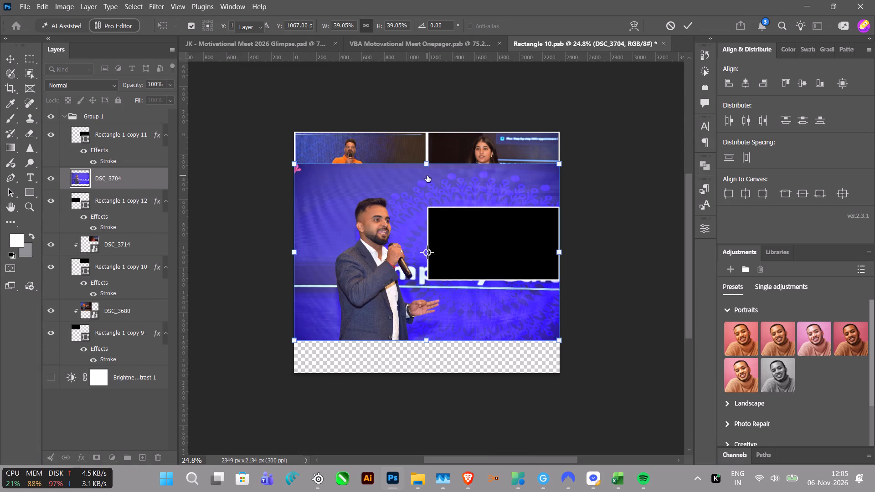
Scale the DSC_3704 photo down to about 27.62% and align it with the upper-left corner of its frame.
left_click_drag(425, 166, 422, 207)
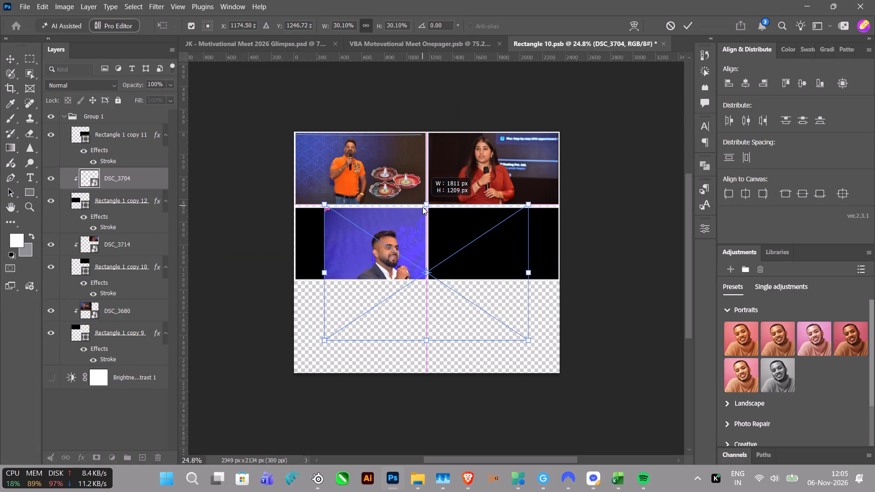
left_click_drag(422, 207, 422, 209)
left_click_drag(375, 238, 344, 239)
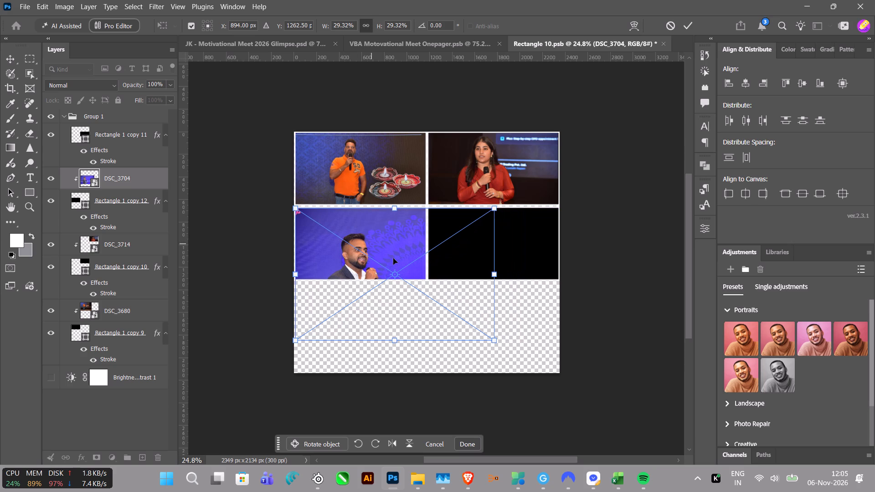
left_click_drag(500, 339, 489, 330)
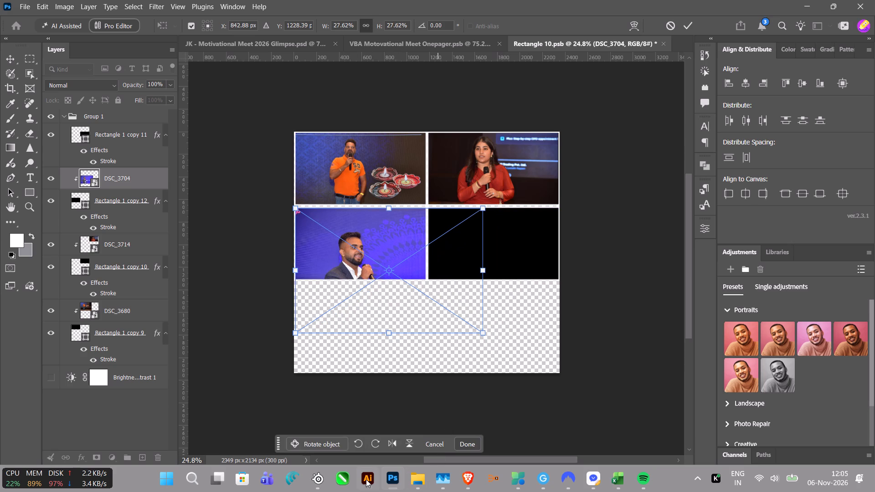
Raise the Media channel in the SteelSeries GG Sonar mixer, adjust the Spotify playback volume, and return to Photoshop.
left_click(326, 481)
left_click_drag(430, 205, 438, 162)
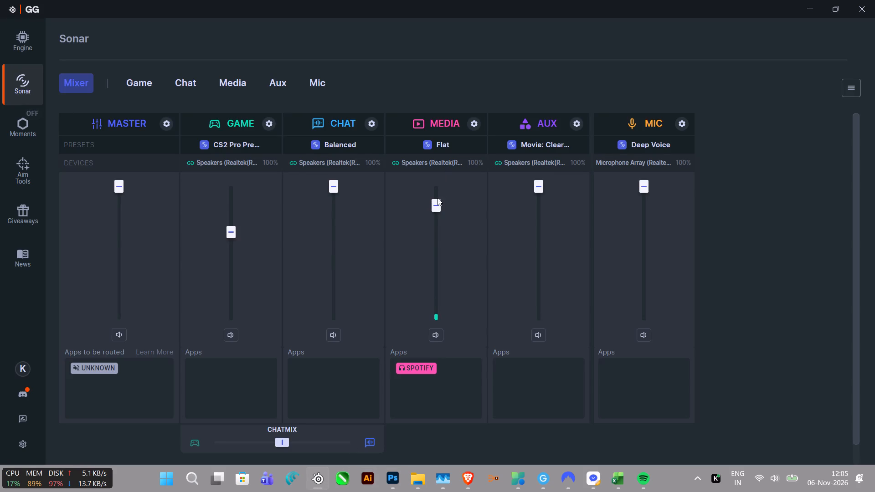
left_click_drag(432, 203, 432, 181)
left_click(810, 2)
left_click(640, 478)
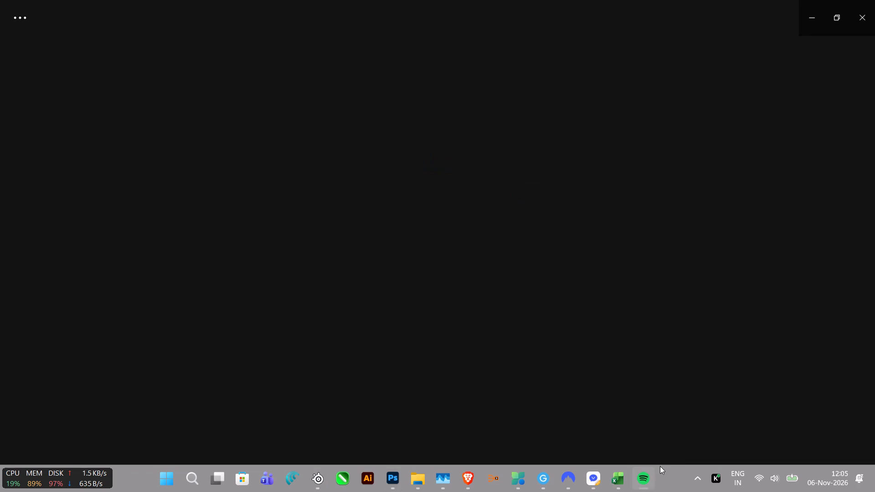
left_click(813, 441)
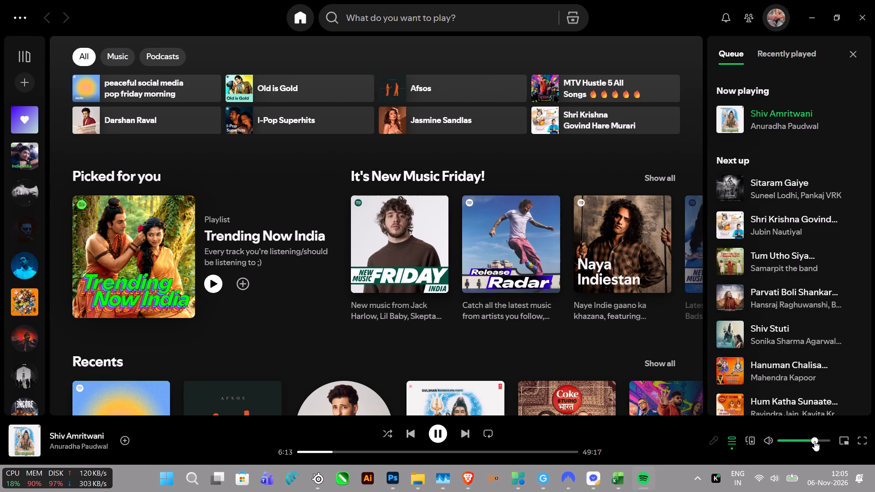
left_click(810, 25)
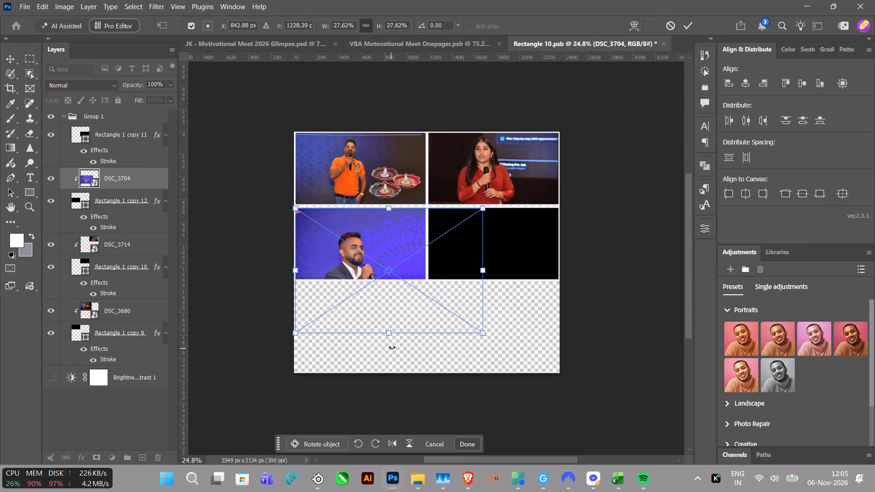
Scale the DSC_3704 photo to about 19.25% so it spans the frame's width, and position it with the speaker's head and hands inside.
left_click_drag(484, 332, 434, 268)
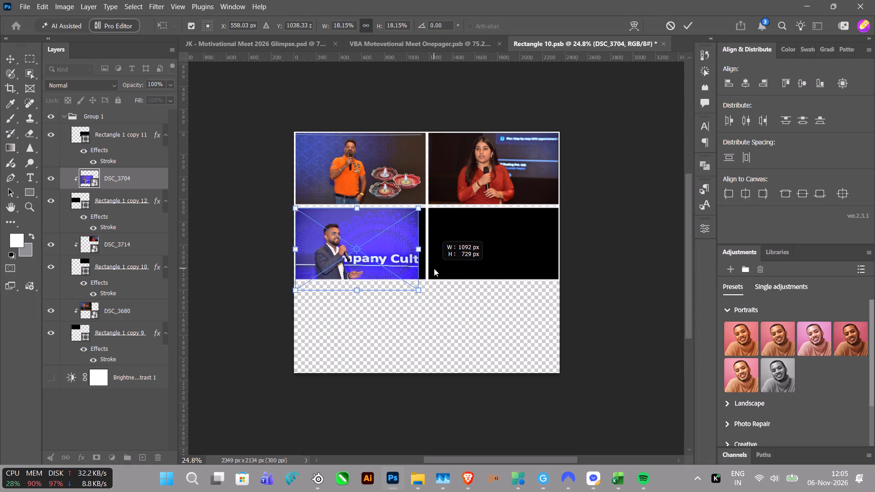
left_click_drag(434, 268, 443, 272)
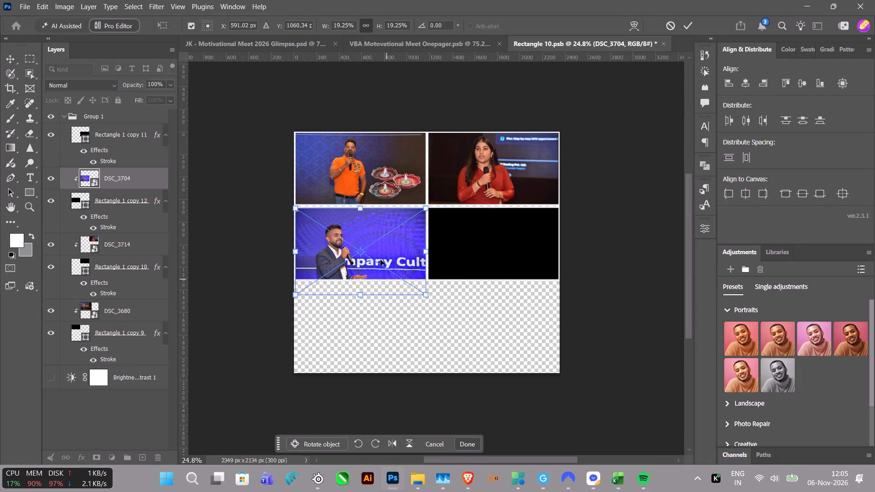
left_click_drag(380, 253, 380, 240)
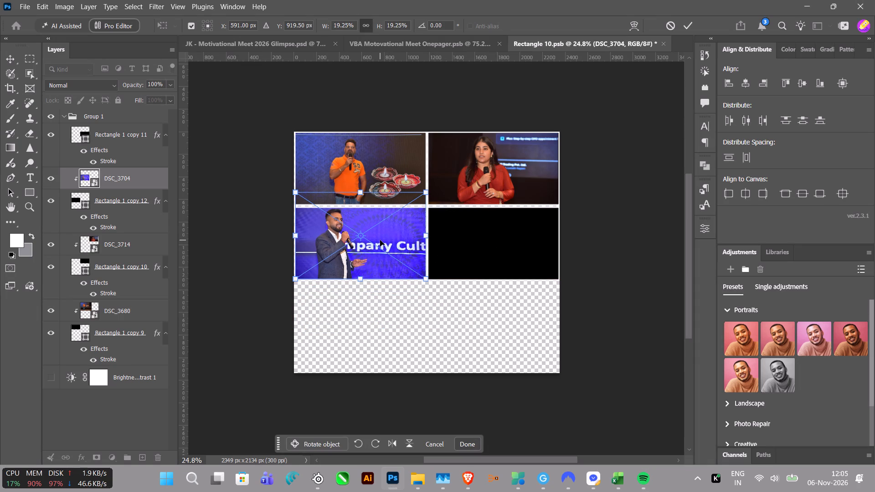
key("Return")
key("shift+Down")
key("shift+Down")
left_click(500, 336)
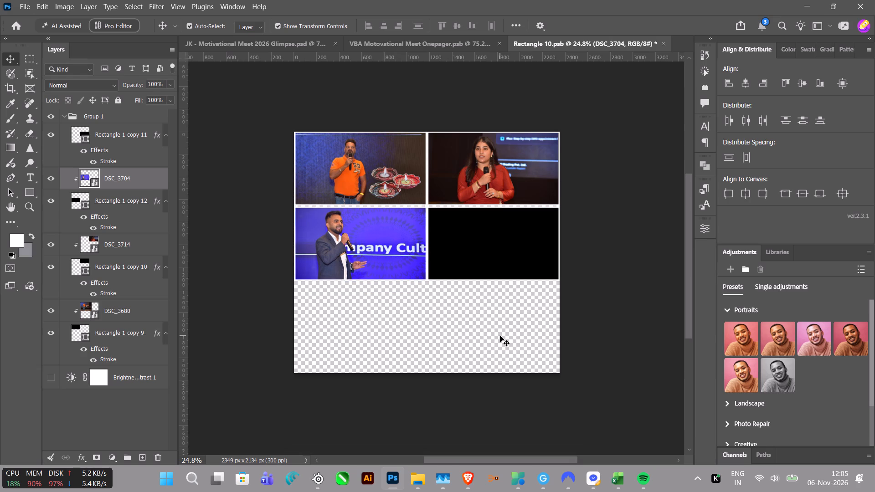
Delete the empty black frame beside the DSC_3704 photo in the second row.
left_click(520, 260)
key("Delete")
Move the DSC_3714 photo together with its frame down from the first row into the empty spot beside the DSC_3704 photo.
left_click_drag(608, 320, 525, 143)
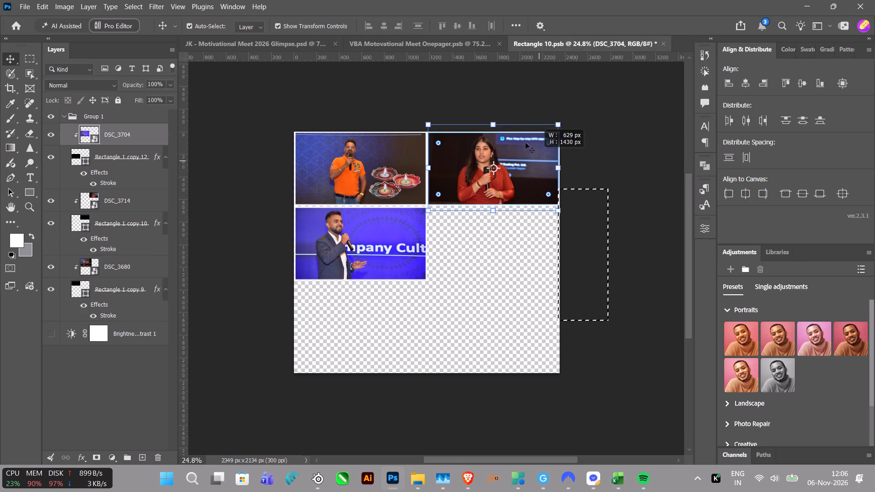
left_click_drag(525, 143, 496, 117)
left_click_drag(510, 155, 504, 229, "ctrl")
left_click(429, 351)
Move the DSC_3704 and DSC_3714 photos with their frames further down together, leaving more room below the DSC_3680 photo.
left_click_drag(576, 351, 375, 241)
left_click(379, 244, "ctrl+shift")
left_click(586, 364)
left_click_drag(593, 324, 386, 274)
left_click_drag(385, 241, 383, 310, "ctrl+shift")
left_click(496, 193)
Scale the DSC_3680 photo together with its frame to about 150%, and merge the two into one layer.
left_click_drag(495, 97, 390, 229)
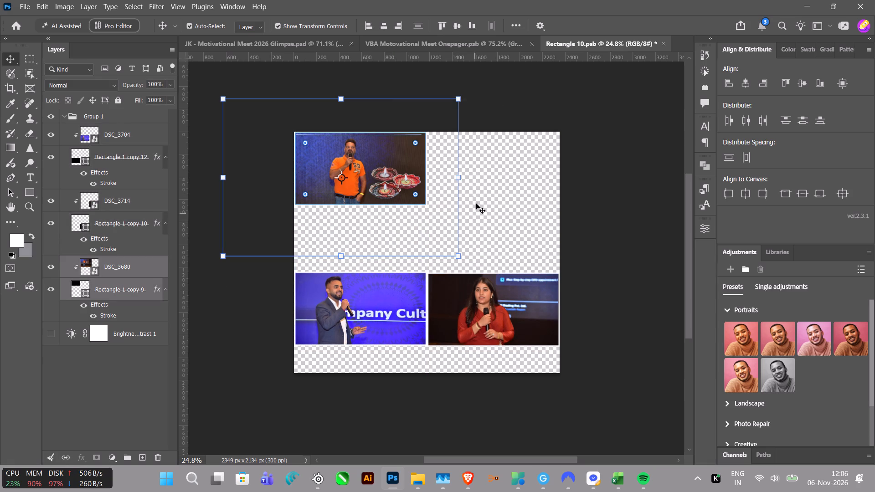
left_click_drag(462, 180, 581, 182)
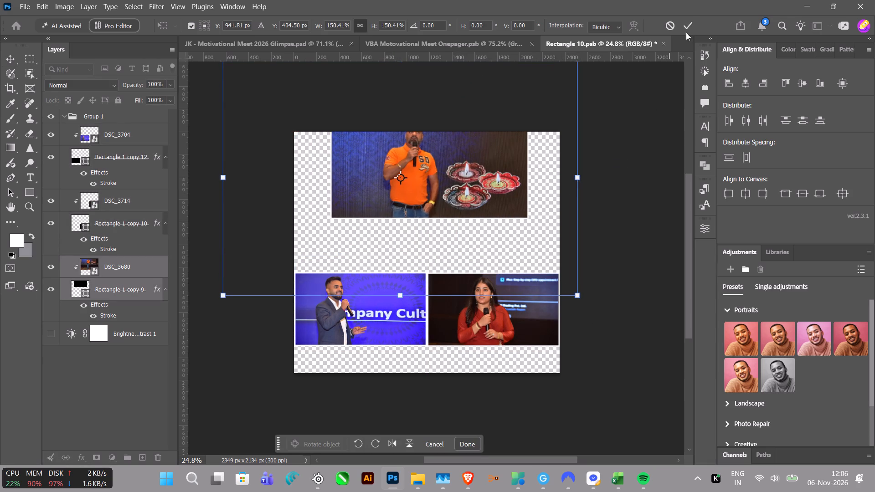
left_click(686, 25)
key("ctrl+e")
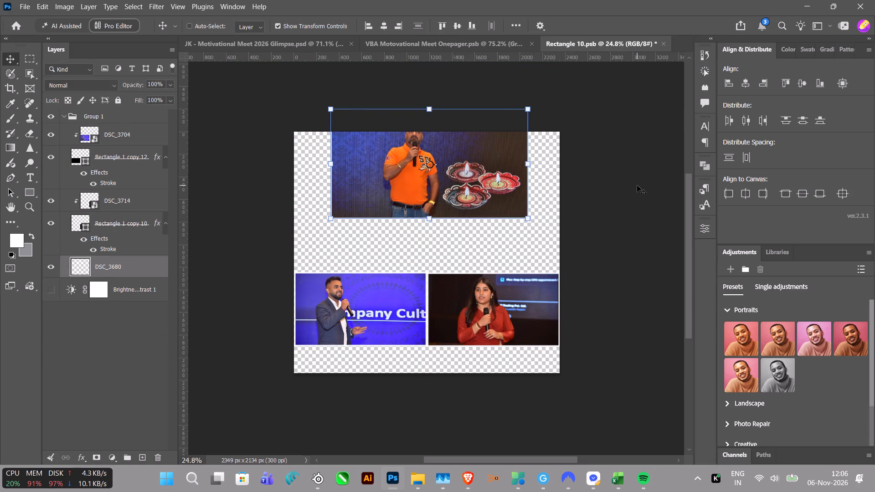
Enlarge the merged DSC_3680 photo to about 2326 px wide, nearly the full canvas width, and align it to the canvas top.
left_click_drag(530, 162, 564, 165)
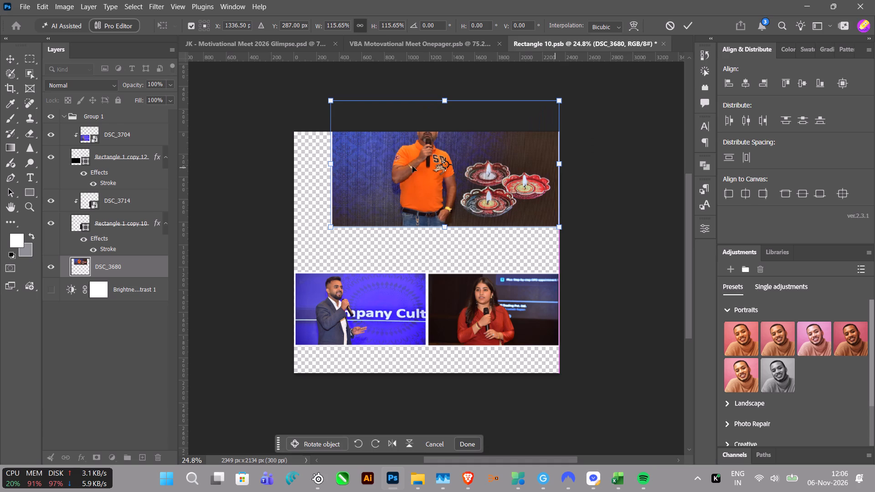
left_click_drag(332, 164, 298, 172)
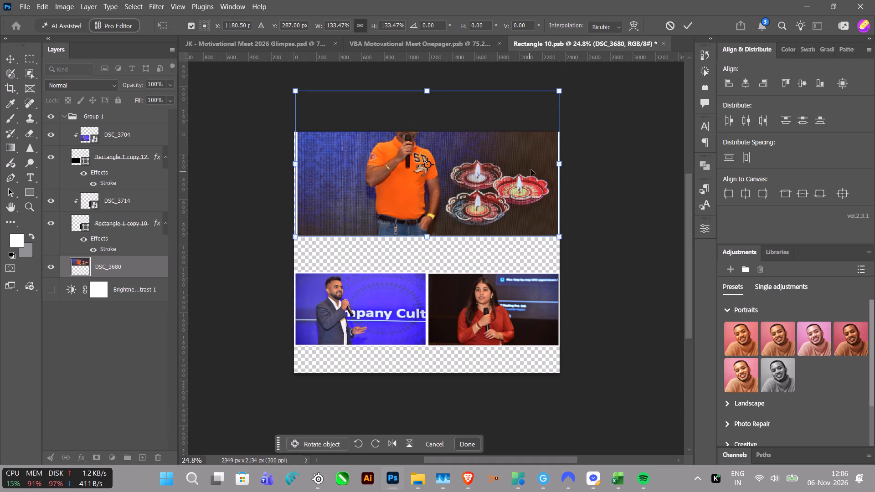
left_click_drag(559, 161, 541, 165)
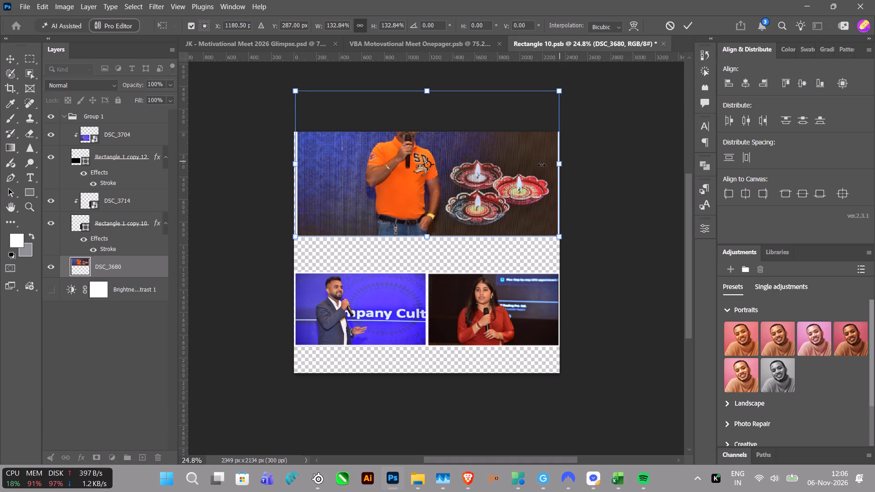
left_click_drag(541, 165, 530, 168)
left_click_drag(529, 168, 555, 168)
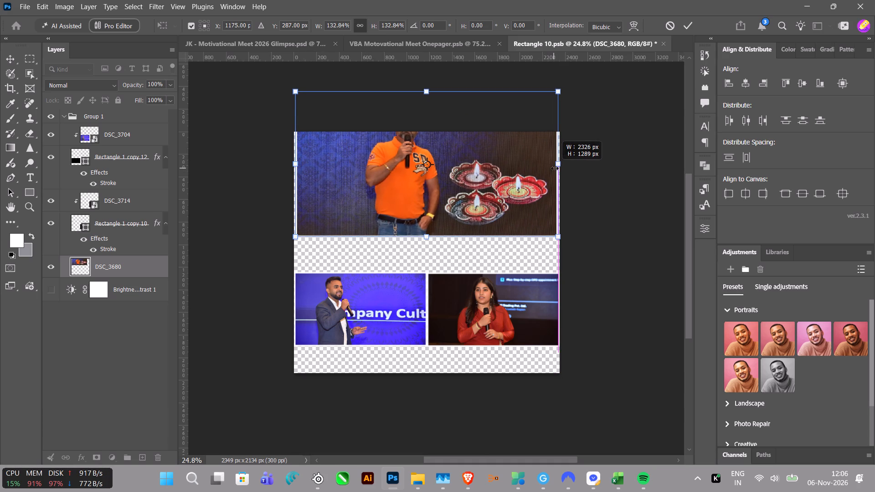
left_click_drag(555, 168, 555, 169)
left_click(687, 24)
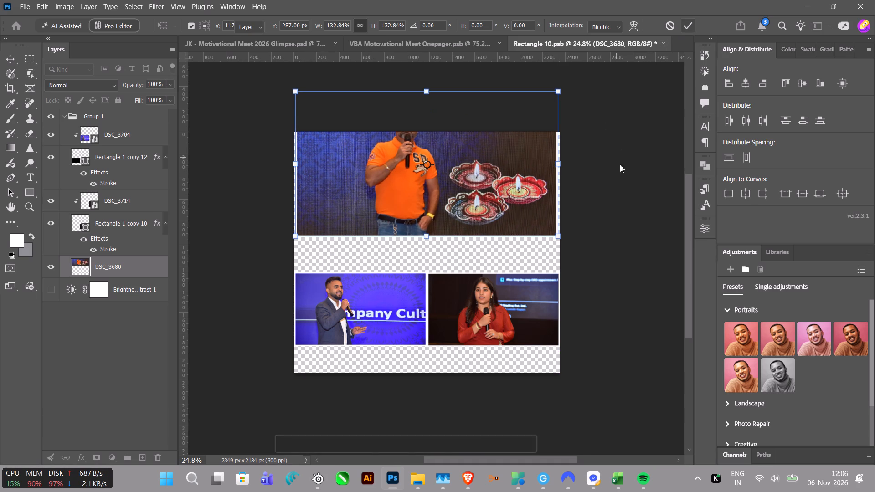
left_click(781, 190)
Move the DSC_3704 and DSC_3714 photos with their frames down together, so a small gap separates them from the large photo.
scroll(577, 266, "down", 8)
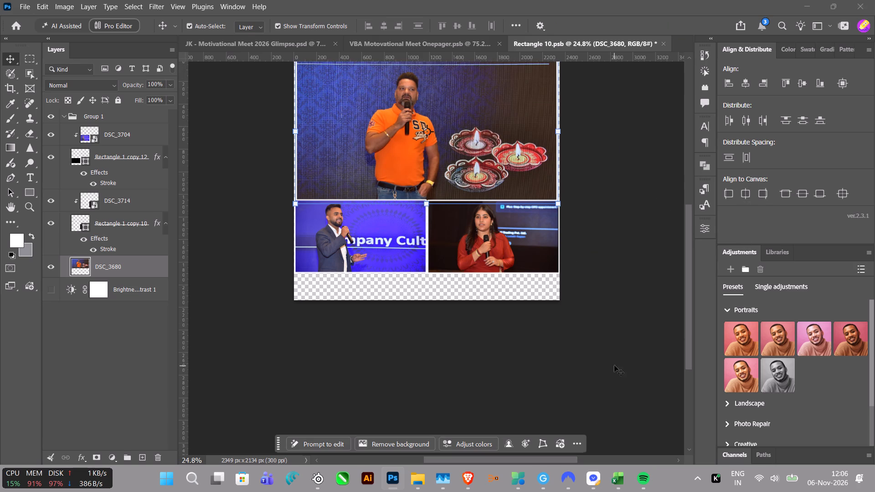
left_click(614, 366)
left_click_drag(582, 332, 307, 243)
left_click_drag(329, 237, 327, 245)
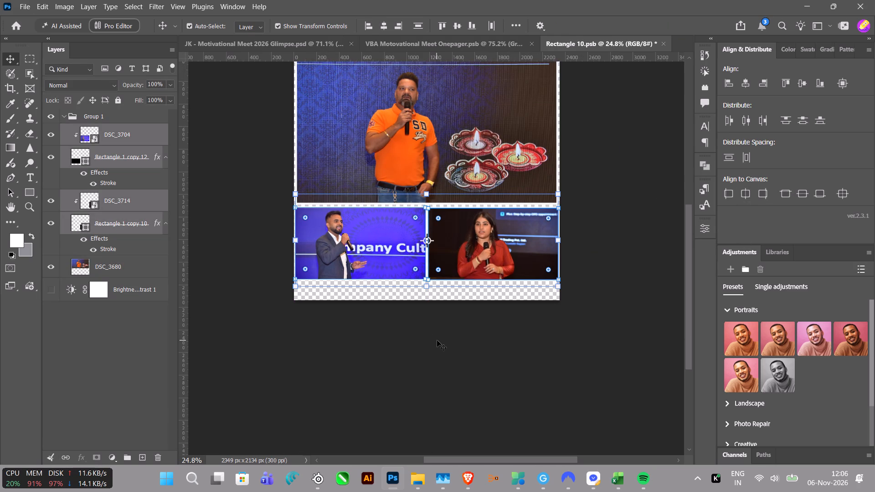
key("shift+Up")
left_click(540, 371)
Save the Rectangle 10 smart object contents and close them, returning to the Motivational Meet 2026 Glimpse document.
scroll(524, 346, "up", 4)
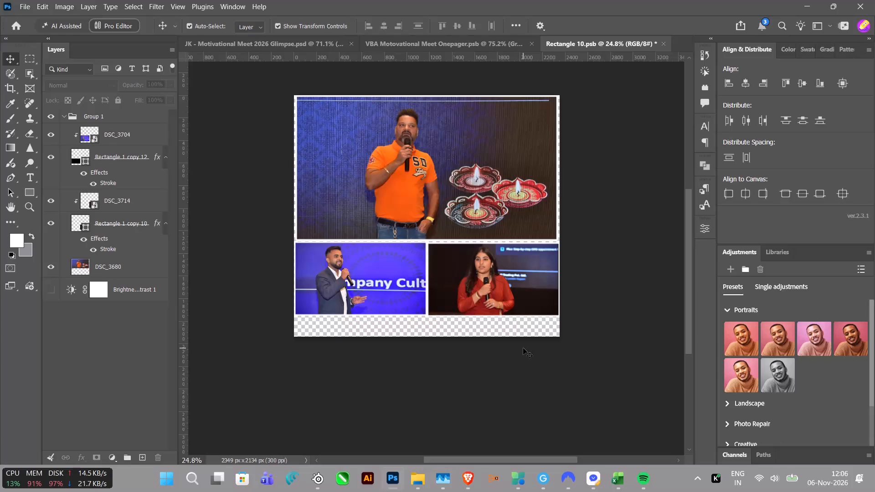
left_click(616, 184)
key("ctrl+s")
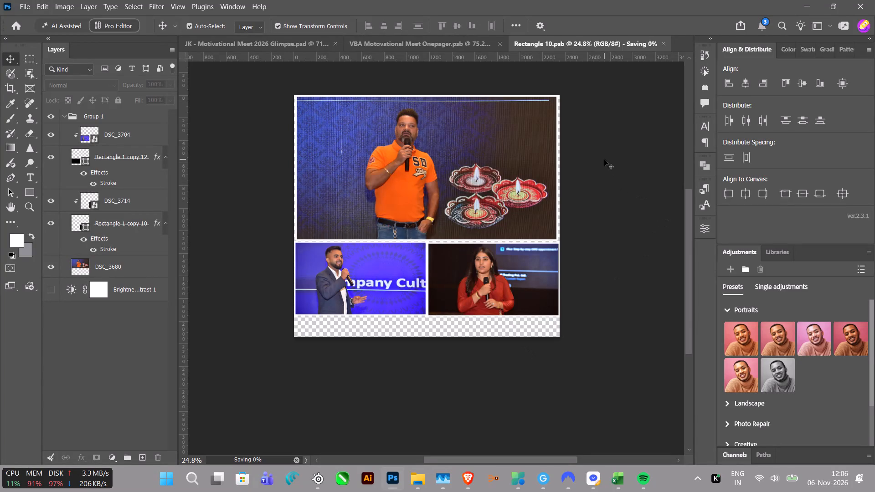
left_click(663, 41)
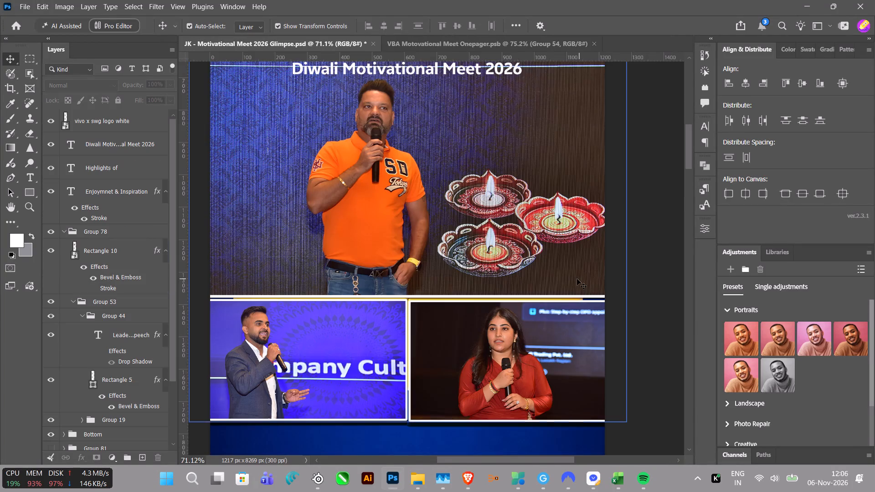
Scale the Rectangle 10 photo grid to about 42.5% and position it below the Leaders Speech heading, within the gold frame's width.
scroll(467, 244, "down", 4, "alt")
left_click(466, 215)
left_click_drag(590, 231, 590, 231, "alt")
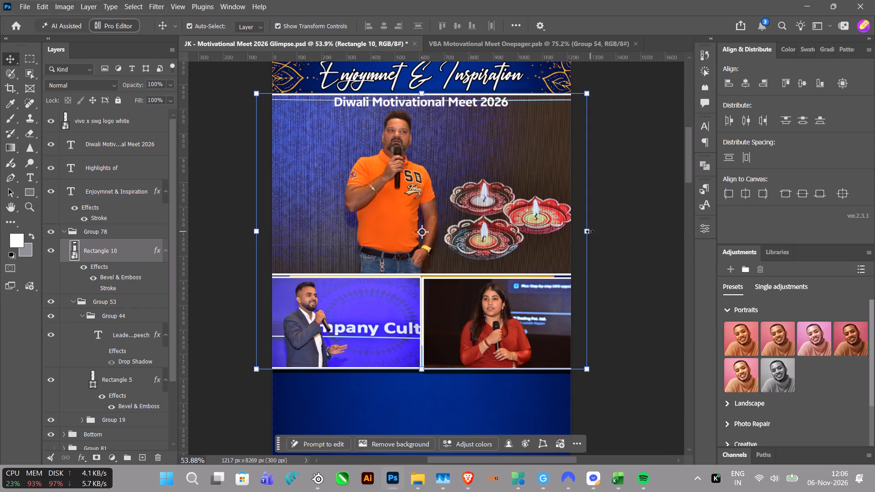
left_click_drag(590, 231, 542, 229, "alt")
left_click_drag(471, 200, 474, 220)
left_click_drag(423, 374, 422, 385)
key("Return")
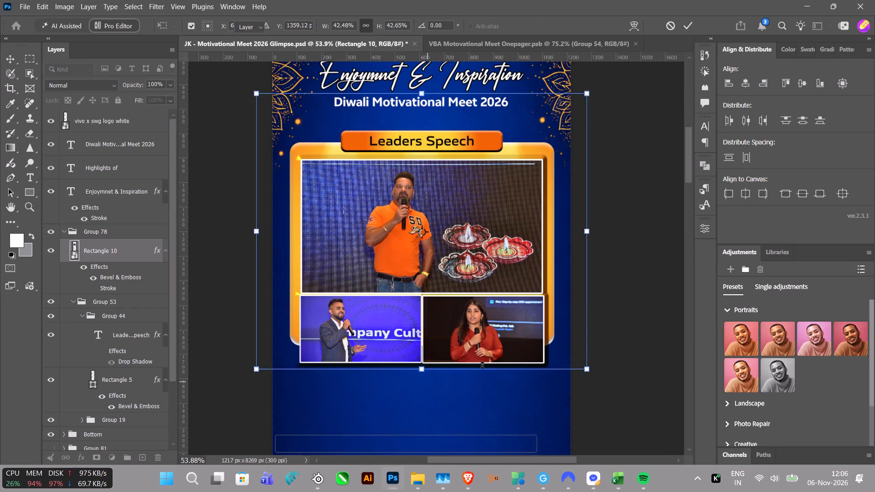
Stretch the gold frame downward to about 116% of its height so it encloses the two lower photos.
left_click(612, 282)
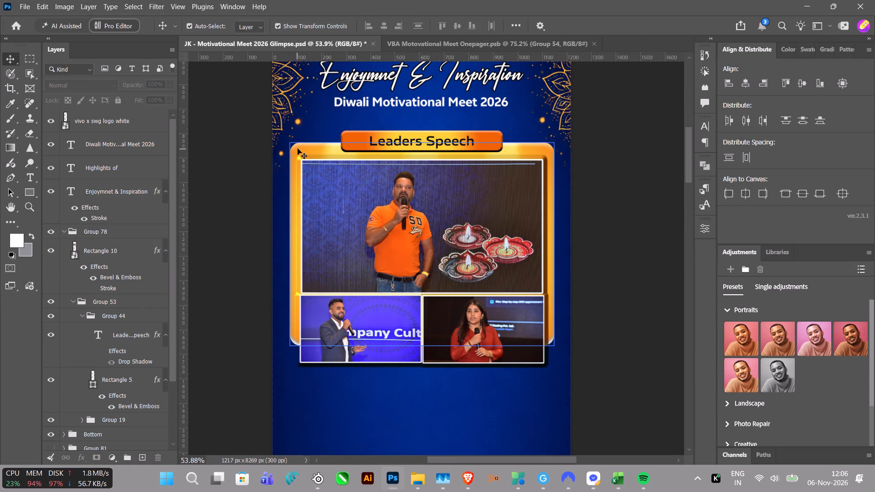
left_click(298, 149)
scroll(117, 354, "down", 10)
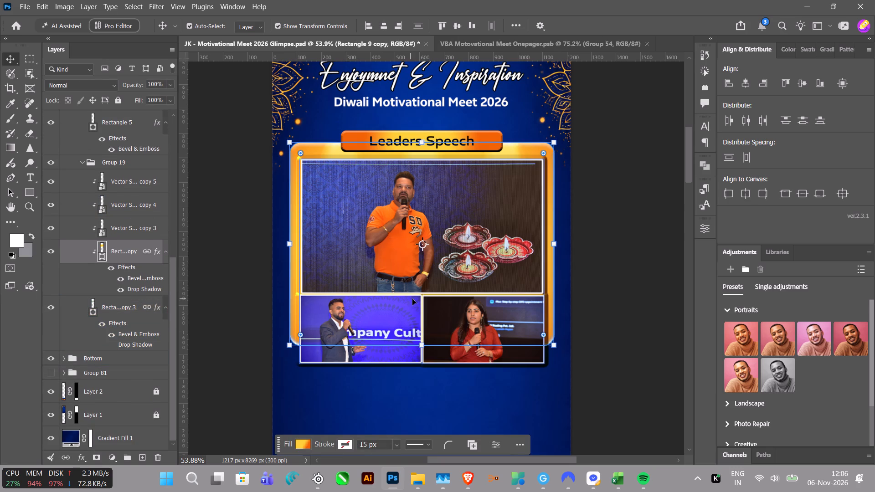
left_click_drag(422, 346, 414, 379)
key("Return")
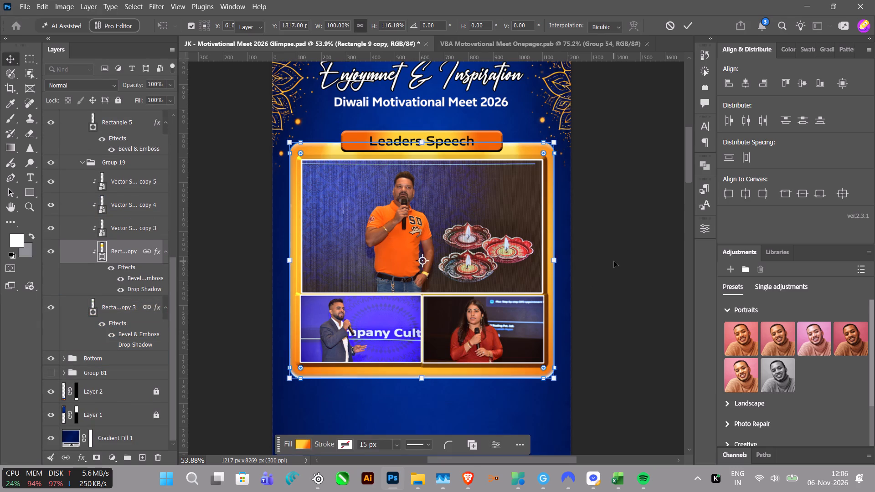
left_click(613, 261)
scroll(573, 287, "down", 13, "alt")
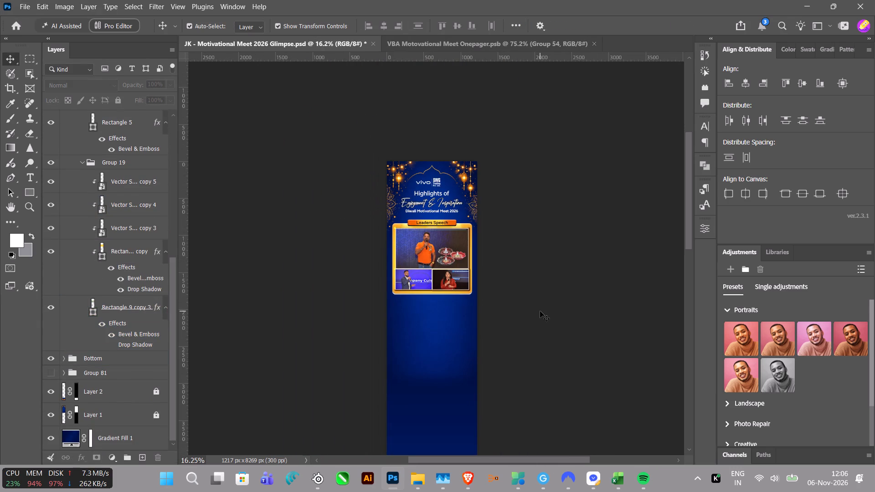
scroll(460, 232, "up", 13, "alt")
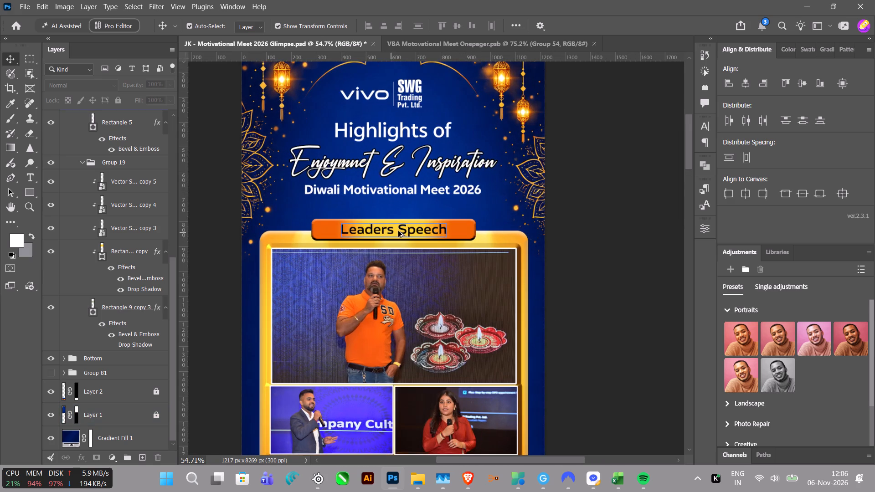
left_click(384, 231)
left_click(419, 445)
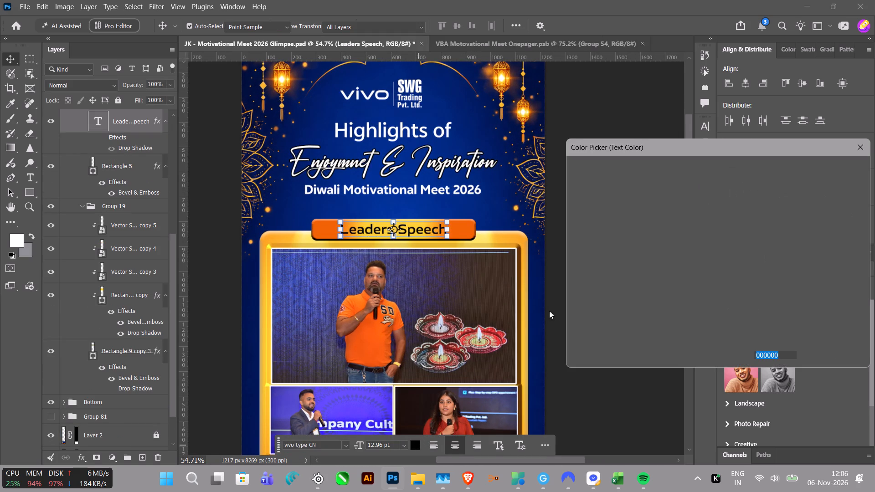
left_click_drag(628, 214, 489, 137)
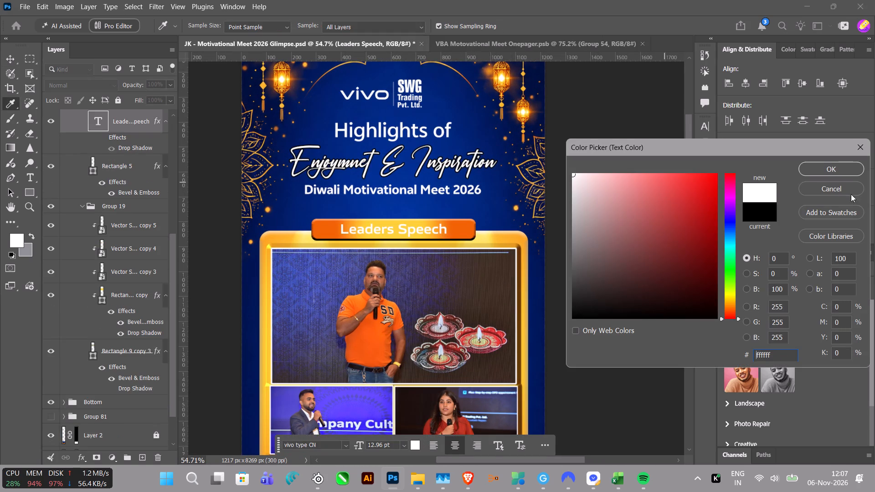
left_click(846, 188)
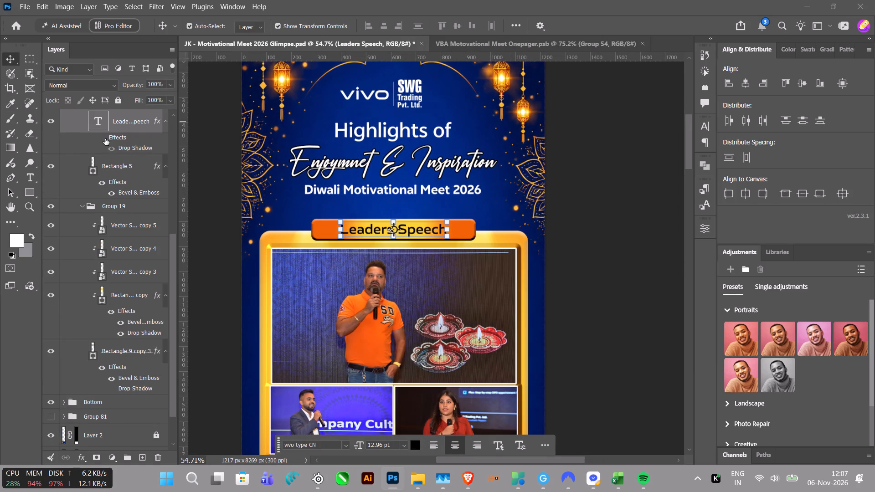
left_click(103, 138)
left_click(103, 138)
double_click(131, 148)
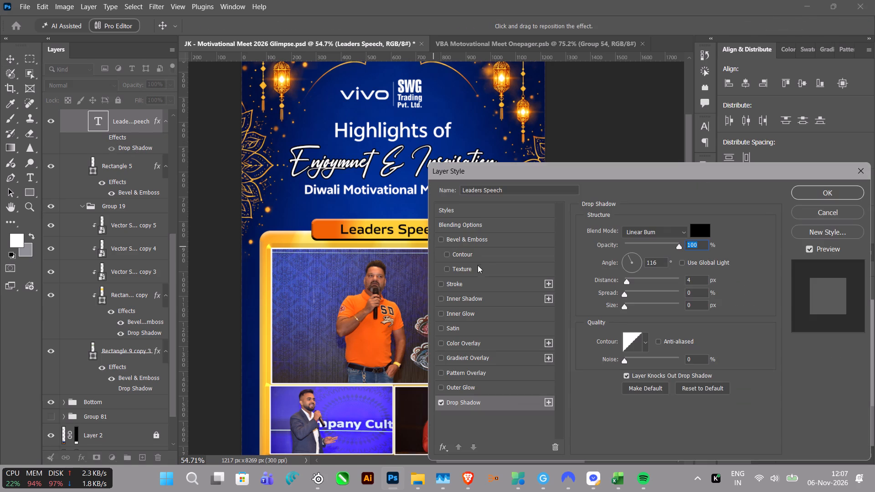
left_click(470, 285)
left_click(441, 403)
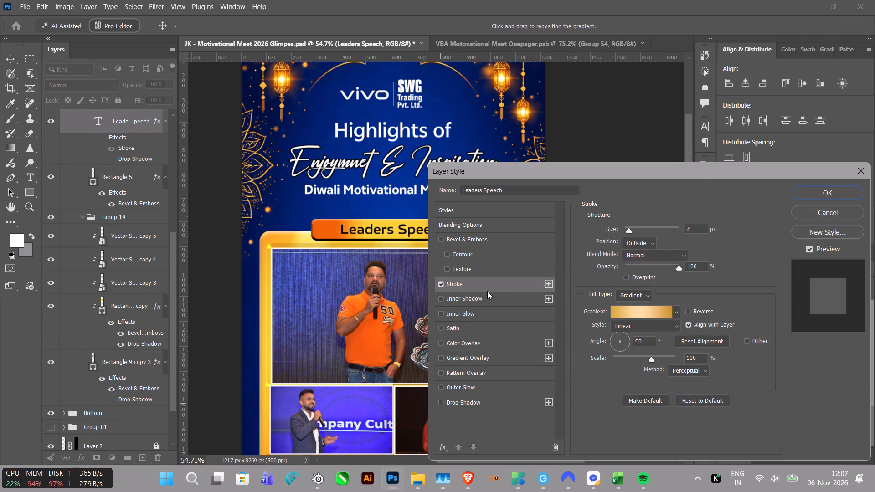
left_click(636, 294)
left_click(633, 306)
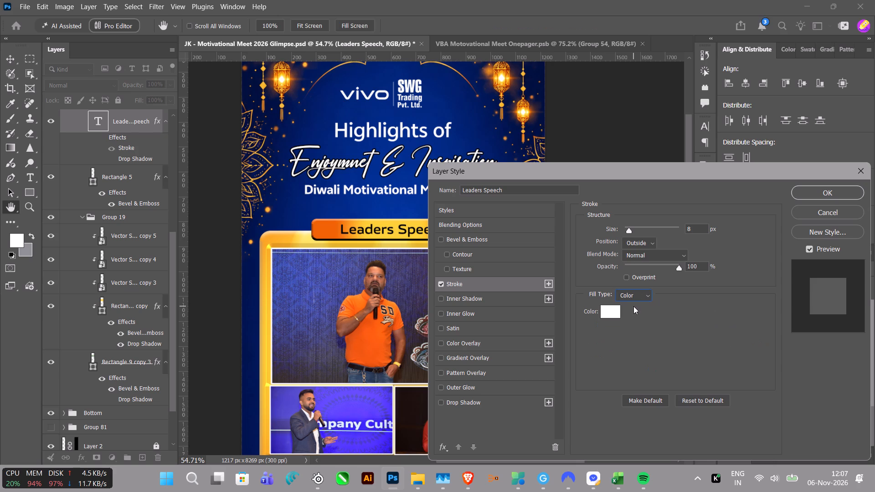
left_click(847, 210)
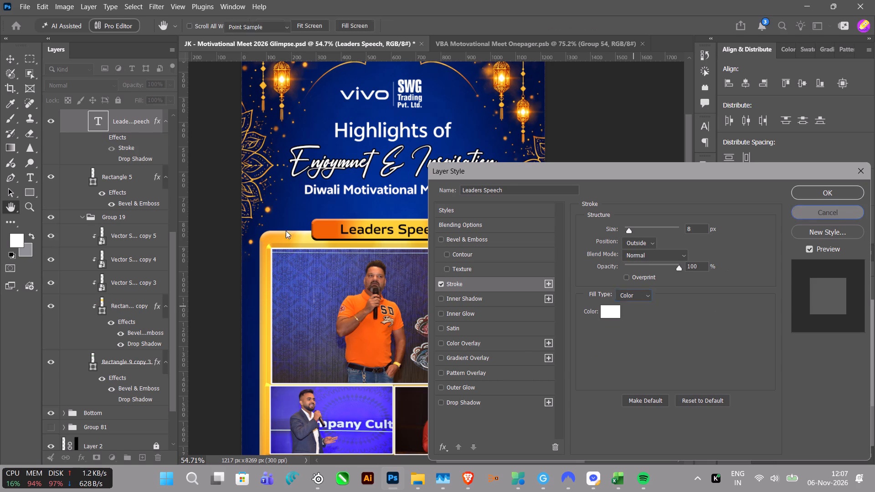
Turn on the Leaders Speech text's effects, replacing its drop shadow with an outside stroke in solid white.
left_click(103, 137)
double_click(123, 138)
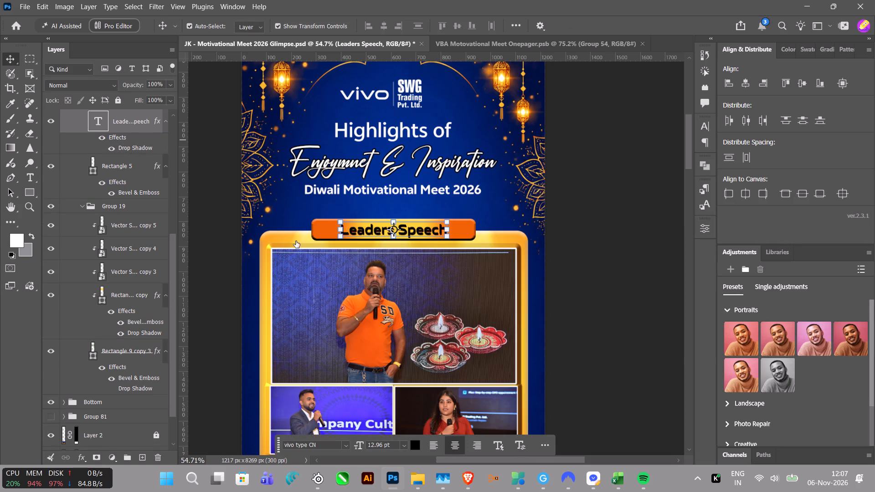
left_click(461, 402)
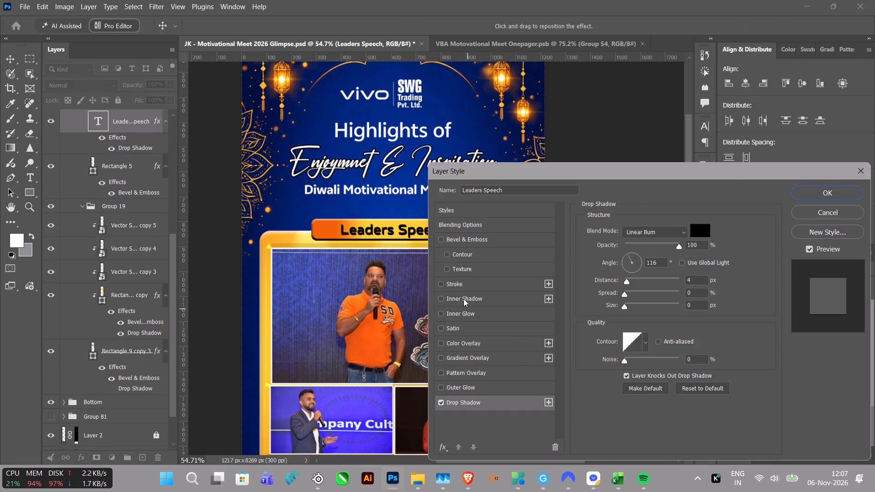
left_click(462, 284)
left_click(635, 294)
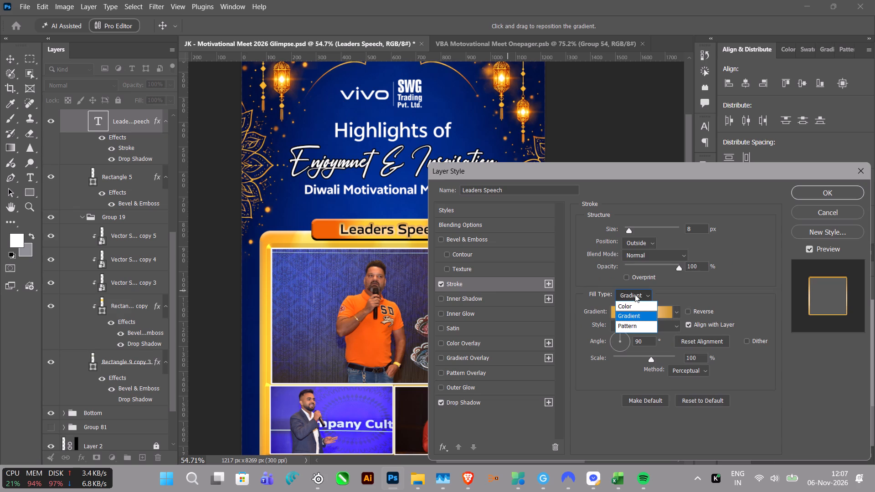
left_click(635, 294)
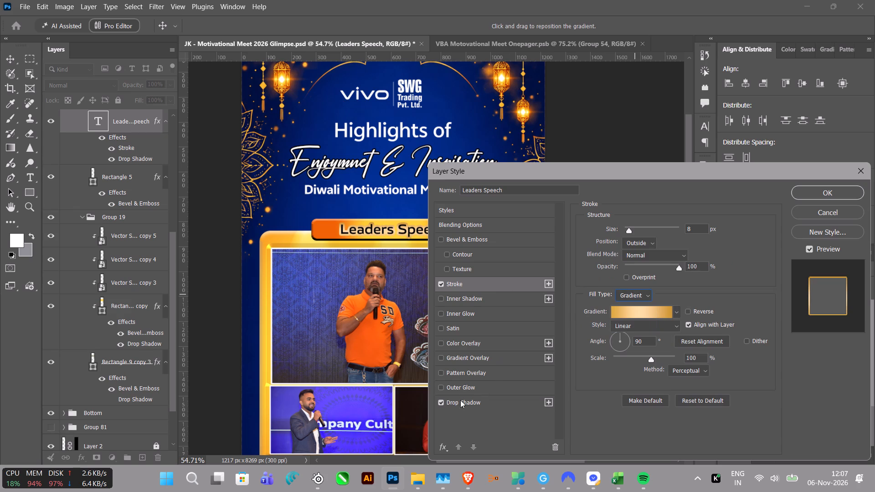
left_click(442, 402)
left_click(630, 295)
left_click(632, 307)
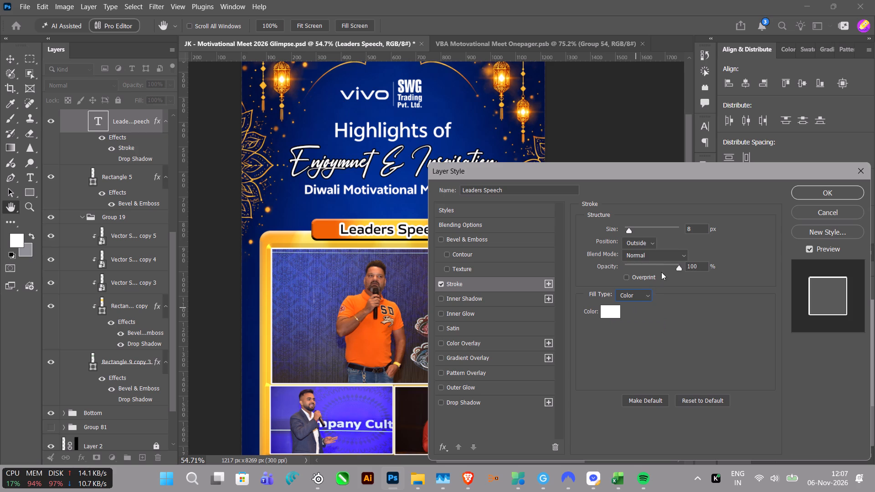
Set the Leaders Speech text's stroke size to 4 px and apply the layer style.
left_click_drag(693, 226, 674, 228)
key("Down")
key("Down")
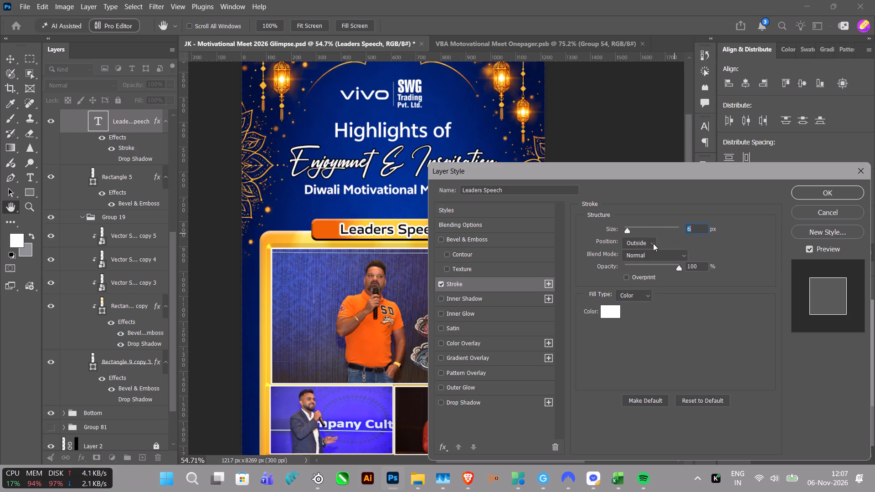
key("Down")
key("Down")
left_click(815, 192)
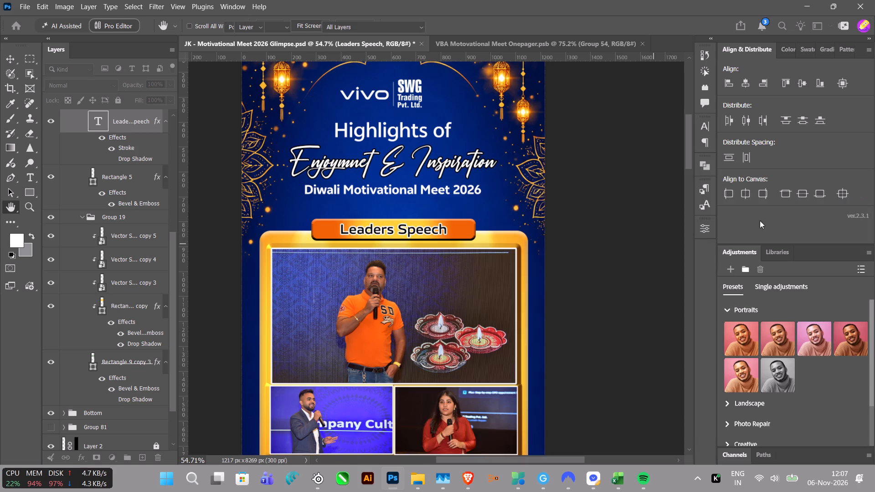
Change the Leaders Speech heading's font to vivo Sans Global in the Bold weight.
left_click(597, 248)
scroll(537, 333, "down", 3, "alt")
scroll(541, 332, "down", 4)
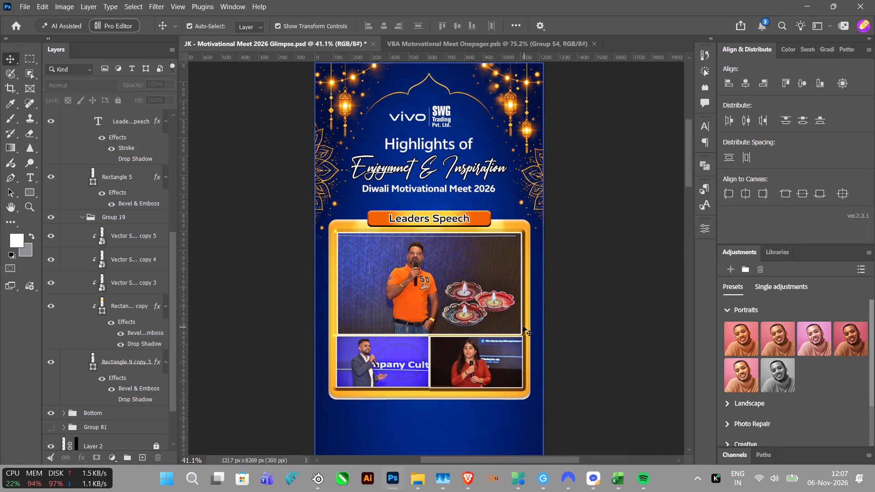
scroll(523, 326, "down", 7)
scroll(516, 315, "up", 7)
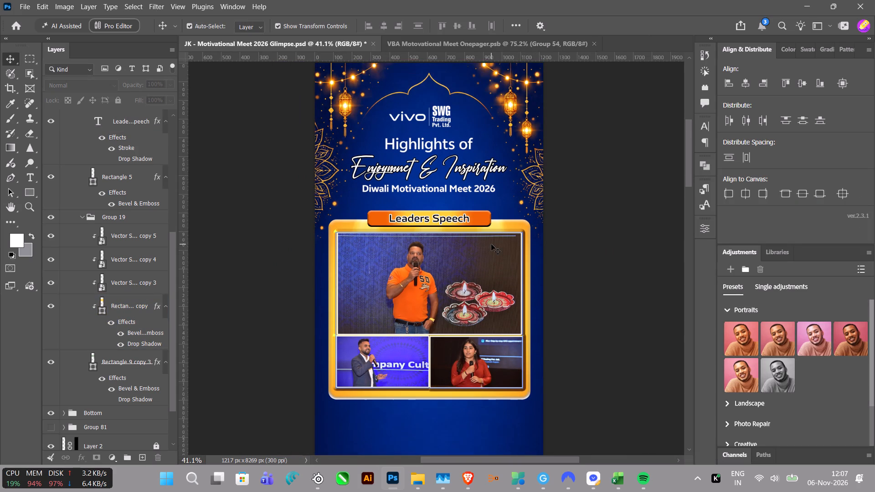
scroll(491, 246, "down", 4)
scroll(439, 200, "up", 4, "alt")
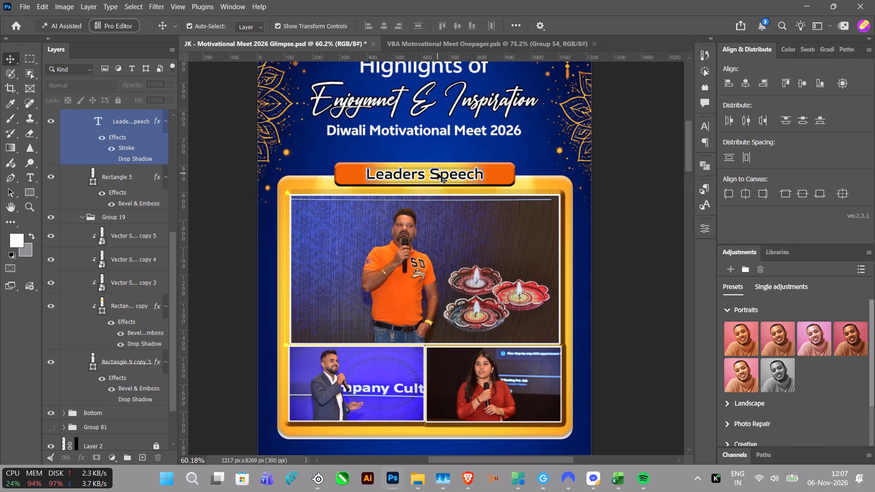
scroll(447, 354, "down", 3)
left_click(447, 196)
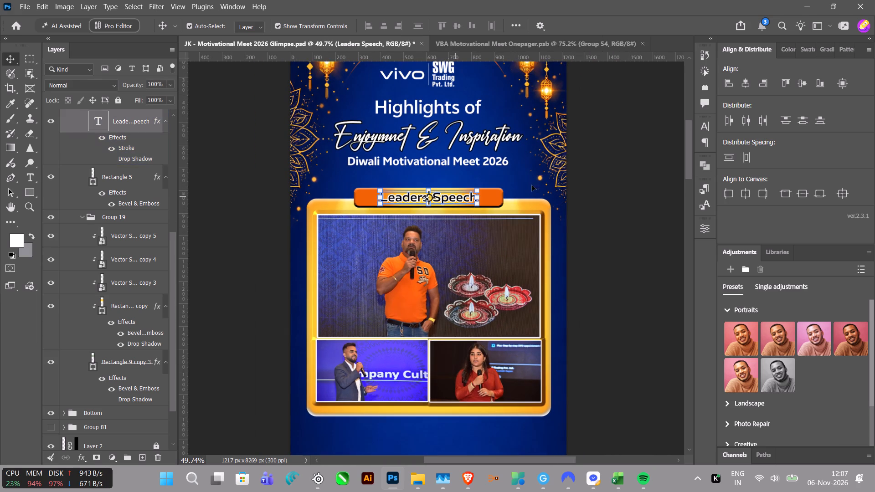
left_click(709, 127)
left_click(638, 143)
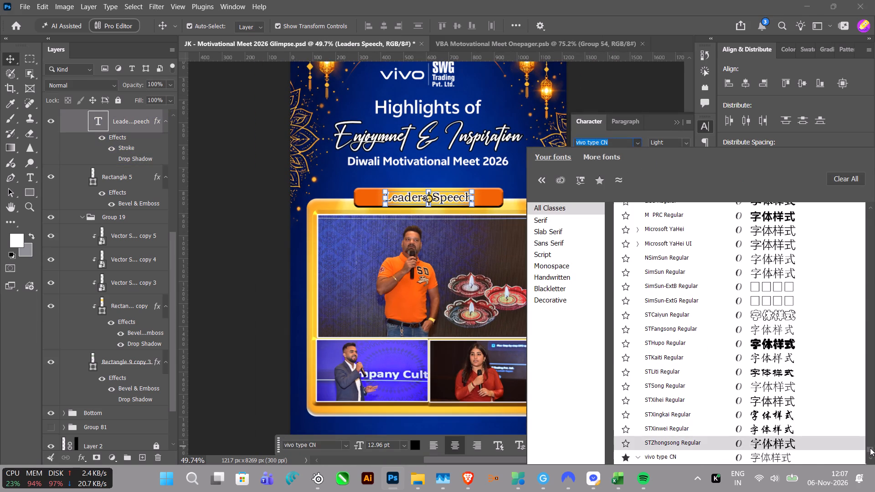
left_click_drag(870, 448, 868, 206)
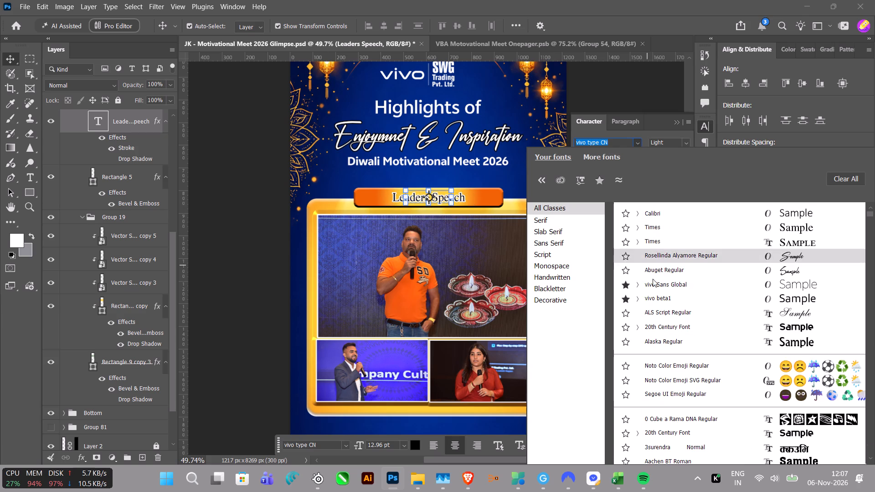
left_click(663, 287)
left_click(687, 138)
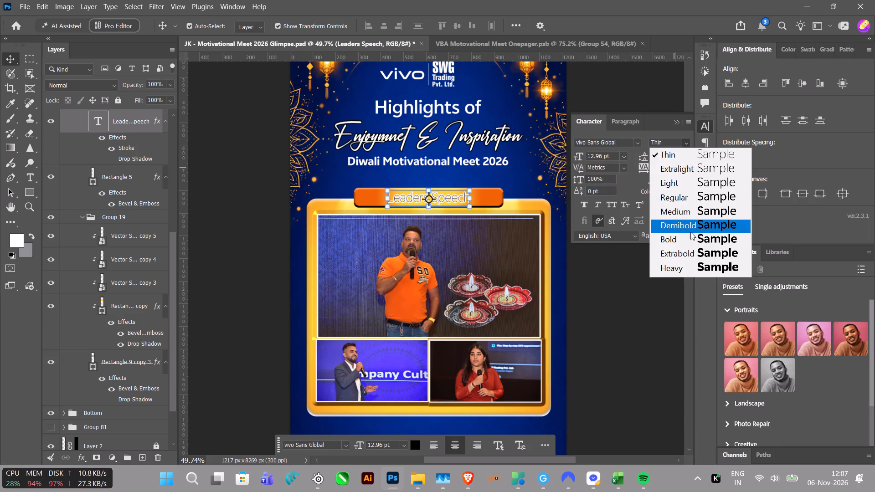
left_click(690, 245)
left_click(680, 120)
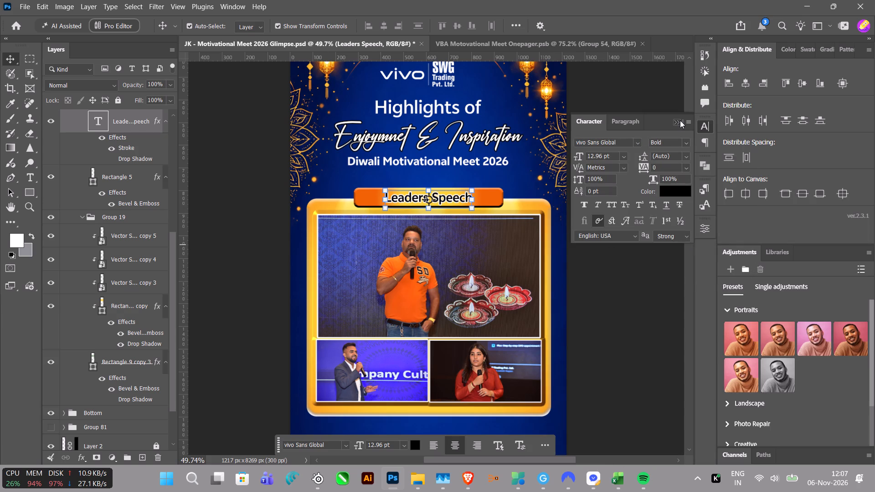
left_click(633, 186)
Duplicate Group 78, the whole Leaders Speech section, and place the copy directly below the original with a small gap, keeping it horizontally aligned.
scroll(588, 351, "down", 12)
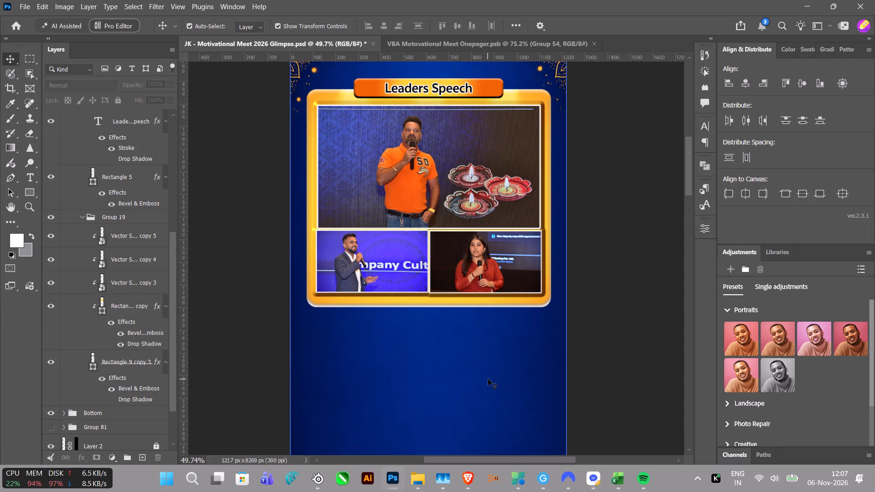
scroll(87, 227, "up", 8)
left_click(63, 204)
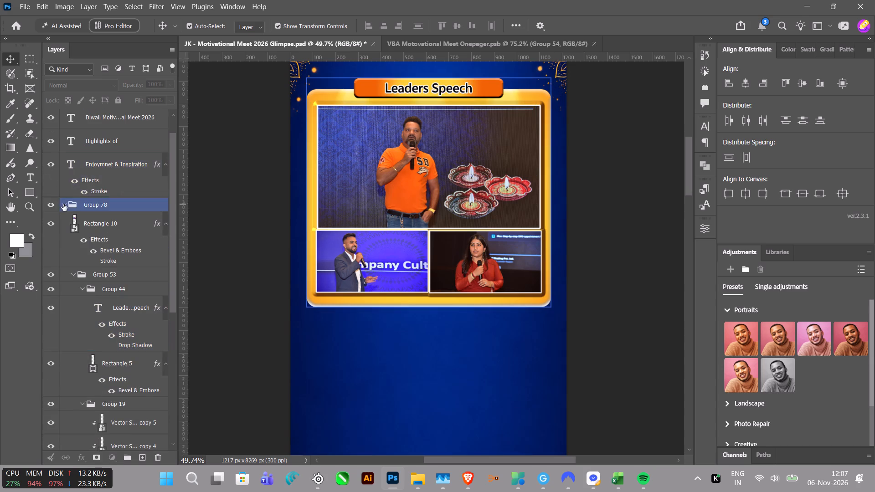
scroll(131, 278, "up", 6)
left_click(93, 232)
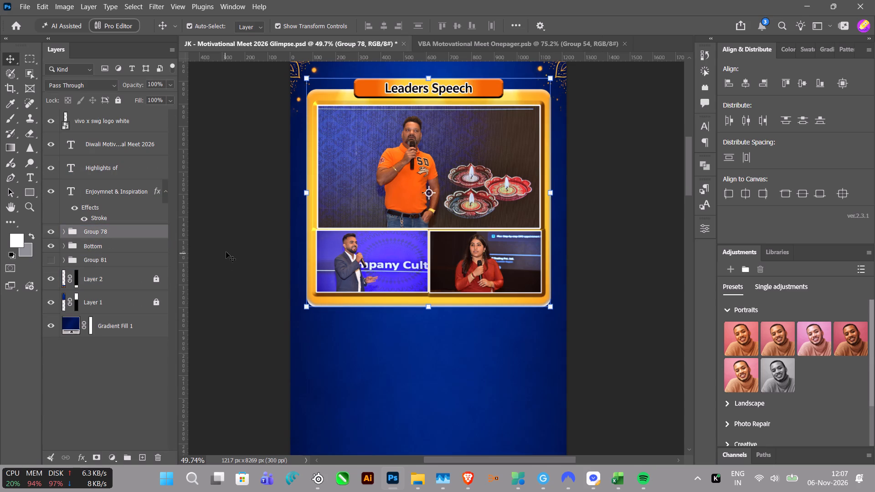
key("ctrl+c")
key("ctrl+shift+v")
left_click_drag(468, 181, 437, 413, "ctrl")
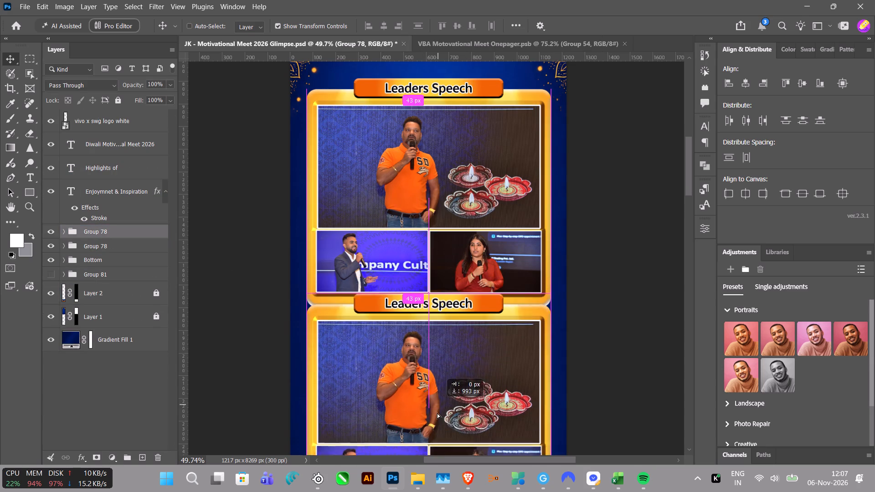
left_click_drag(437, 413, 436, 420, "ctrl")
left_click_drag(452, 392, 455, 404, "ctrl")
left_click(604, 302)
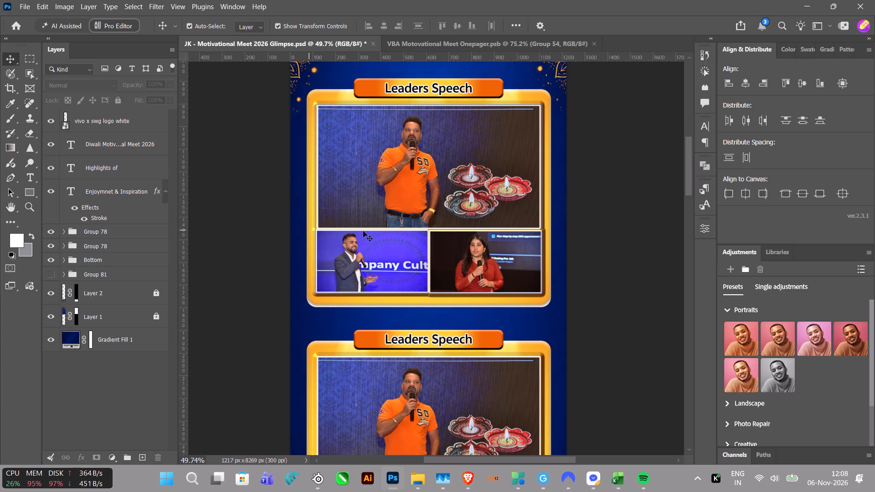
Inside the upper section's Rectangle 10 smart object, align the two lower photo frames by their vertical centers, save, and return to the one-pager.
left_click(386, 199)
double_click(72, 270)
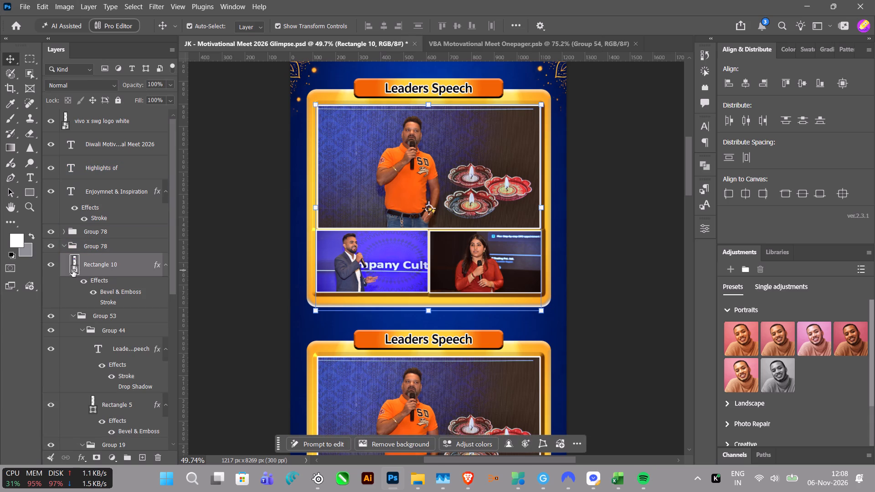
scroll(501, 334, "up", 9, "alt")
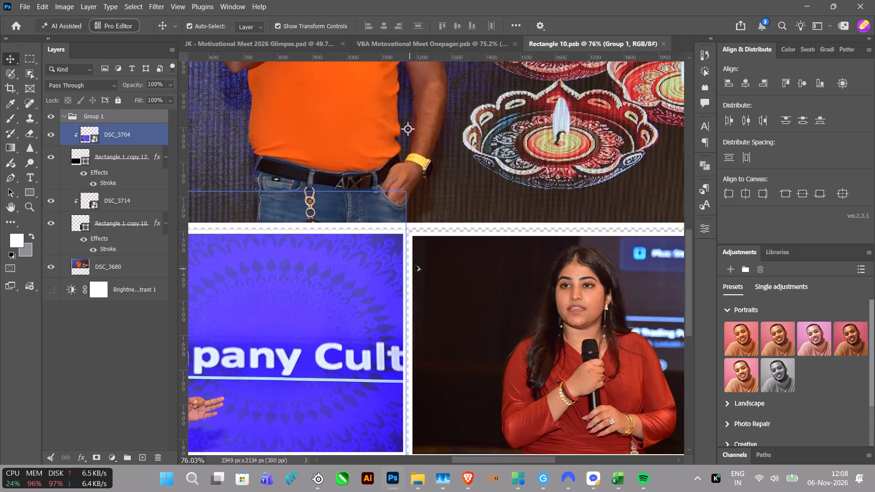
scroll(417, 264, "up", 12, "alt")
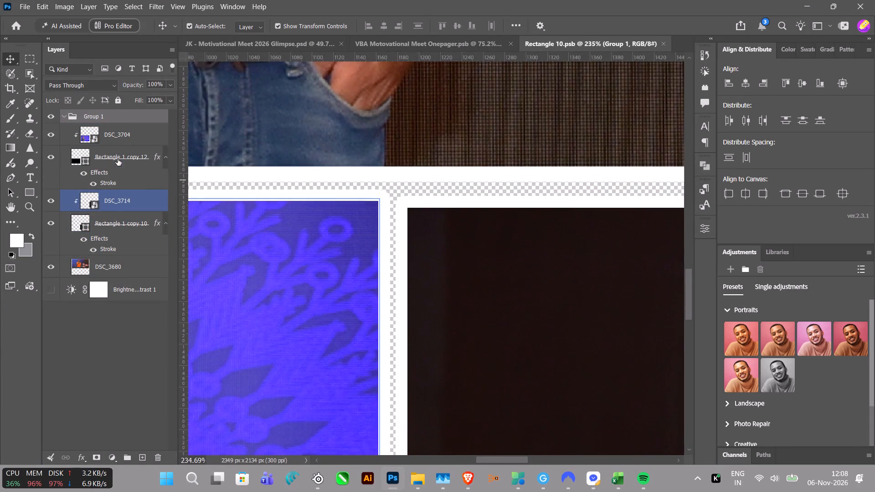
left_click(118, 159)
left_click(126, 227, "ctrl")
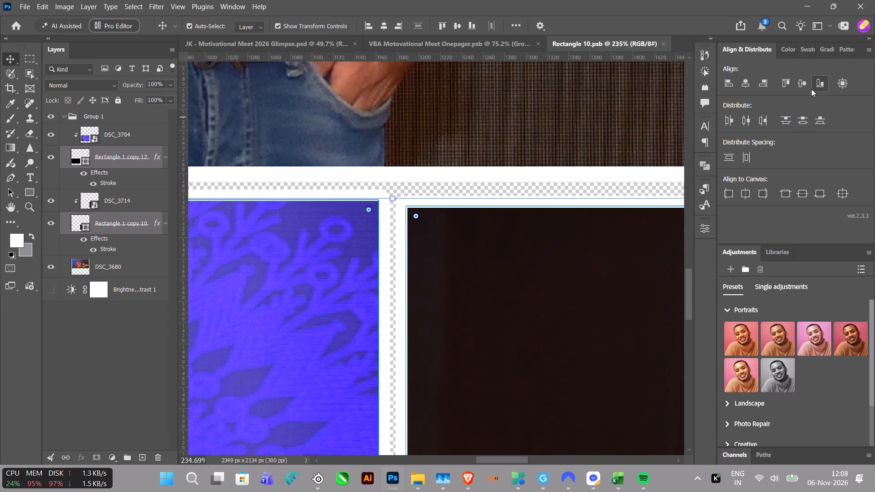
left_click(799, 81)
scroll(447, 301, "down", 16, "alt")
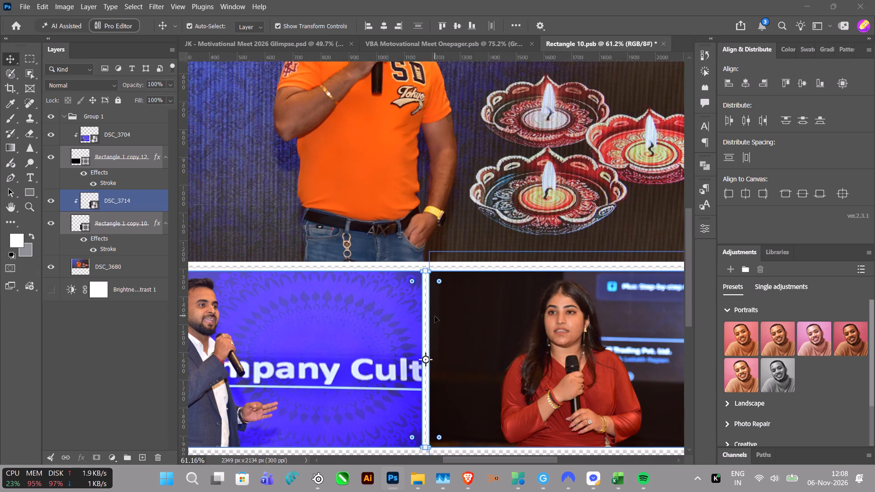
scroll(435, 316, "down", 12, "alt")
left_click(427, 375)
scroll(433, 367, "up", 8, "alt")
key("ctrl+s")
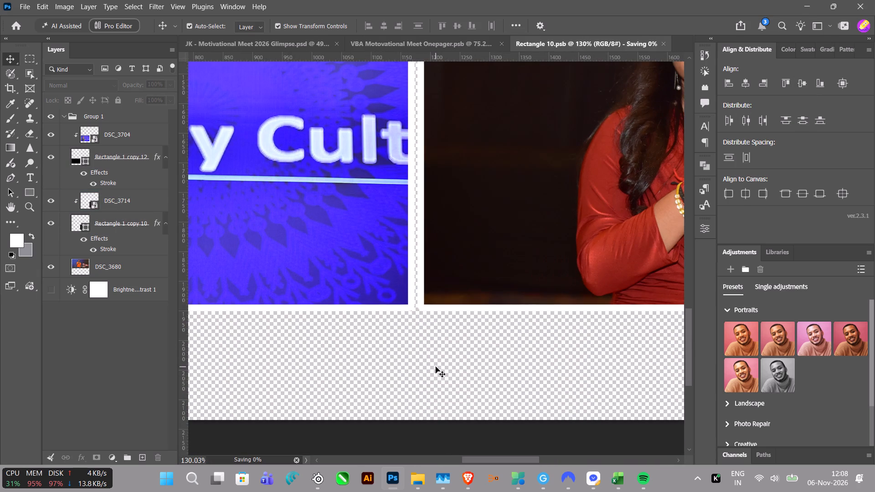
scroll(436, 367, "down", 10, "alt")
left_click(306, 39)
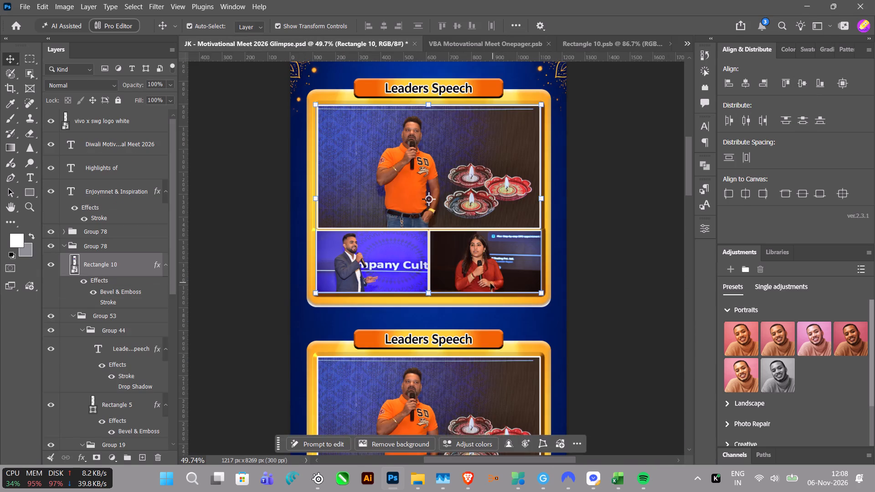
On the upper section's Rectangle 10 photo grid, turn off Bevel & Emboss and show the Stroke effect instead.
scroll(491, 314, "up", 3, "alt")
left_click(610, 348)
scroll(404, 304, "up", 5, "alt")
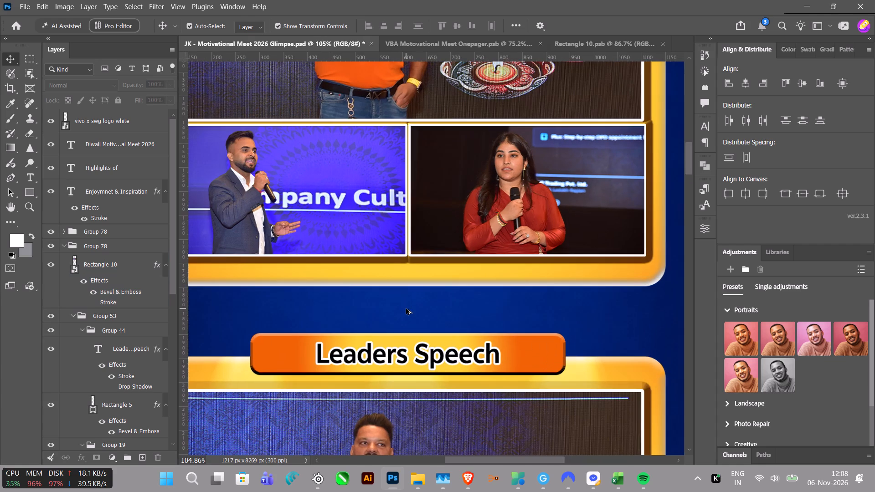
scroll(406, 308, "down", 5, "alt")
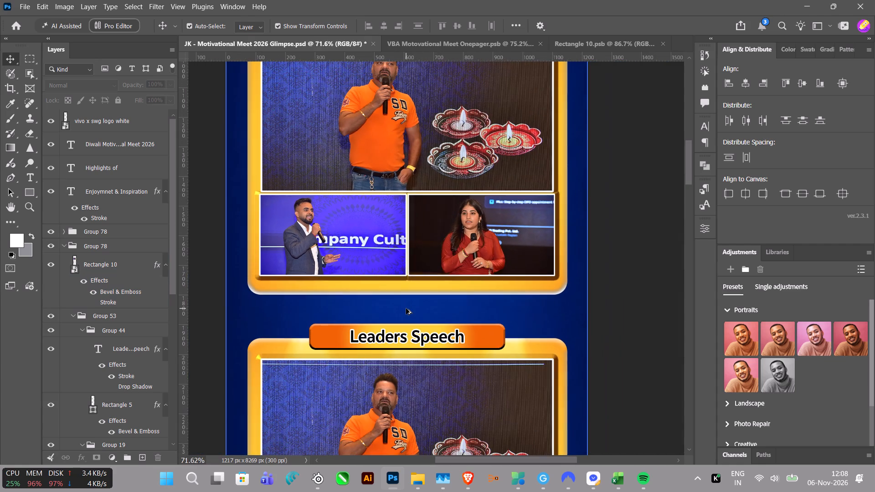
scroll(439, 227, "up", 6)
scroll(264, 121, "up", 3, "alt")
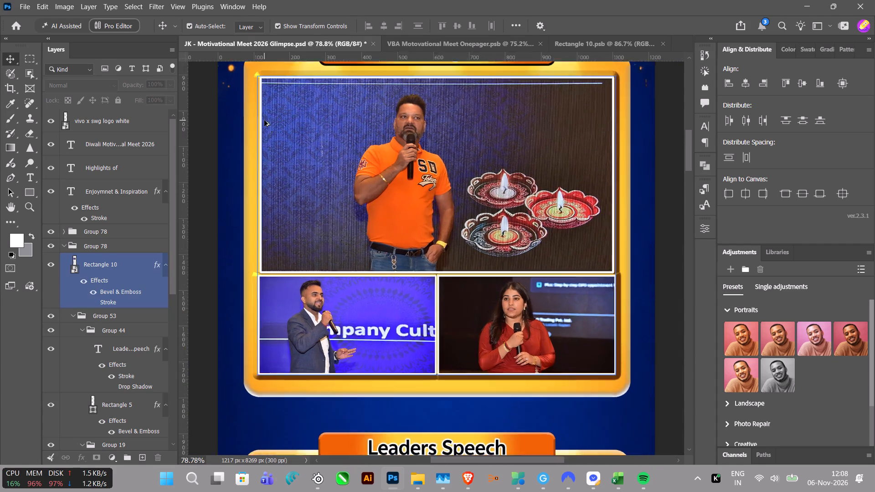
scroll(264, 120, "up", 1, "alt")
scroll(264, 120, "down", 4, "alt")
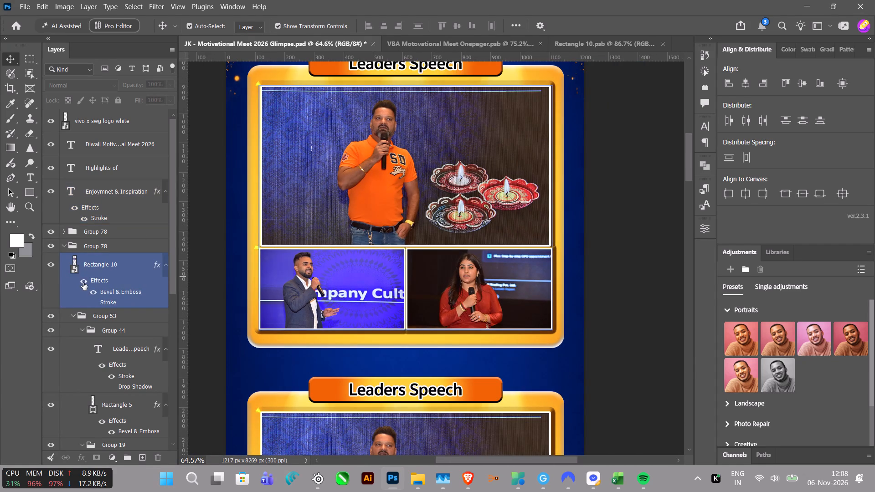
left_click(83, 283)
left_click(222, 278)
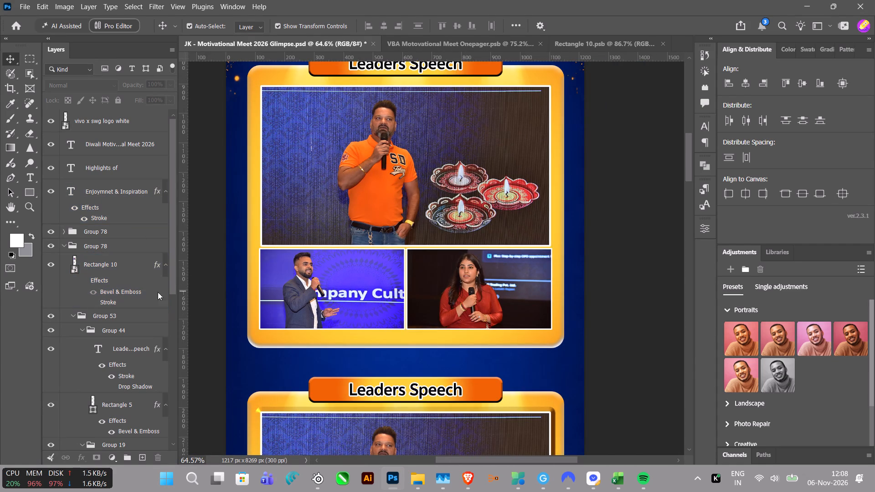
left_click(96, 299)
left_click(94, 293)
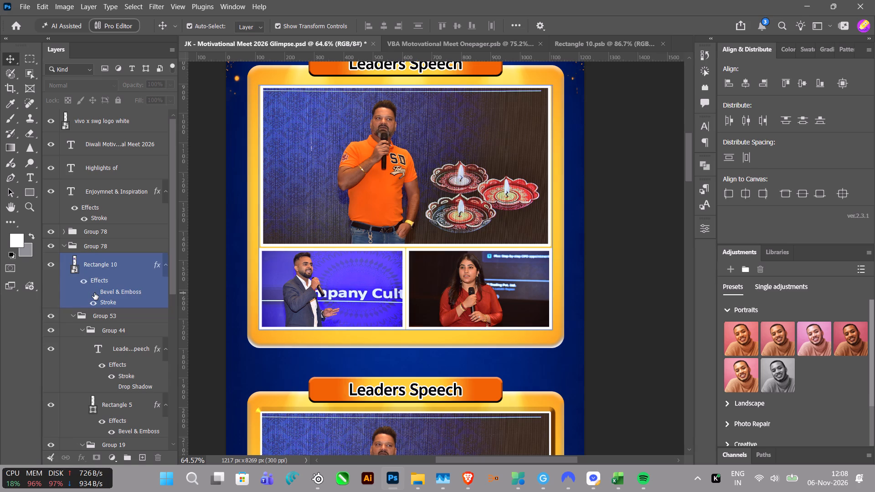
left_click(96, 302)
left_click(96, 302)
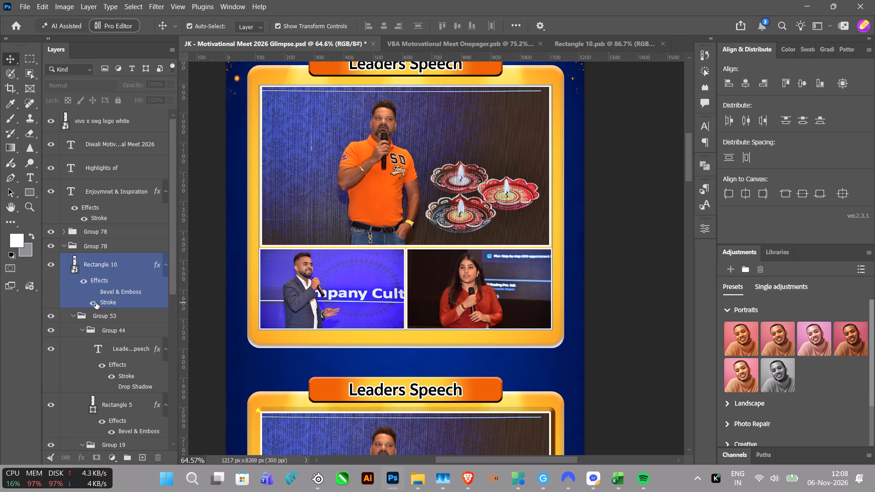
left_click(205, 264)
scroll(385, 277, "down", 3, "alt")
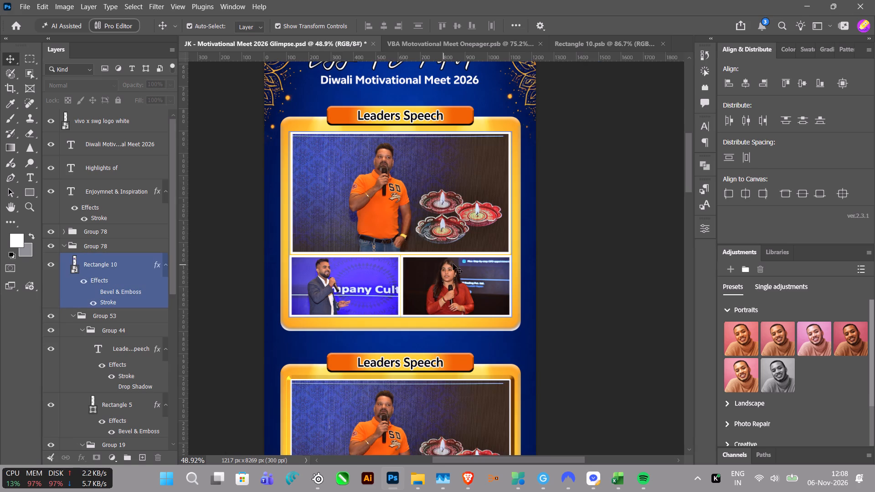
In File Explorer, examine the photos in the Company Culture & HR Session and Diwali Scheme & Commitment folders.
left_click(612, 40)
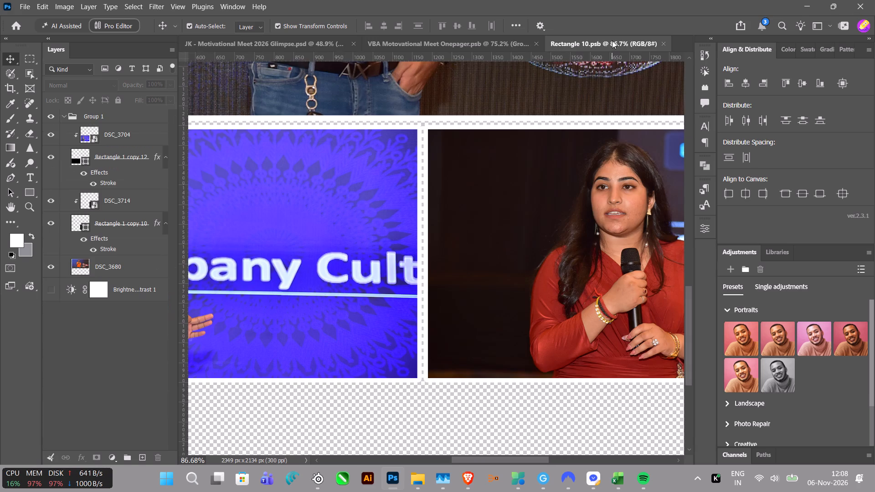
key("alt+Tab")
key("alt+Tab")
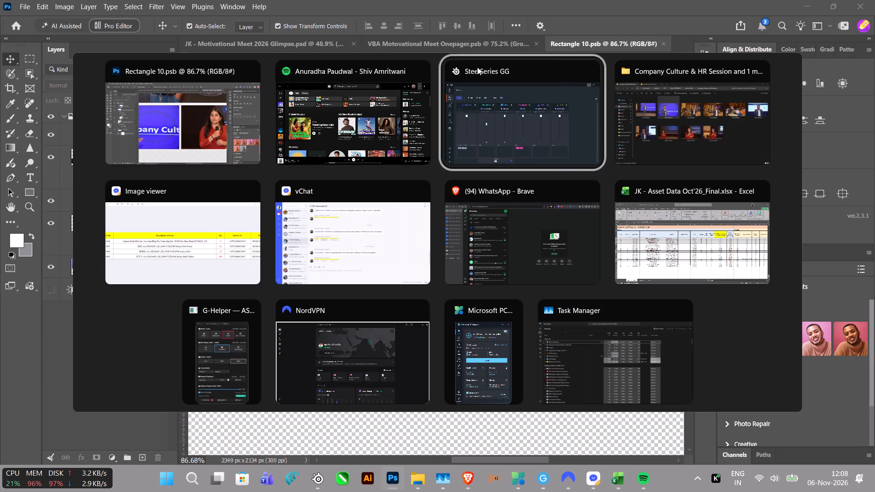
key("alt+Tab")
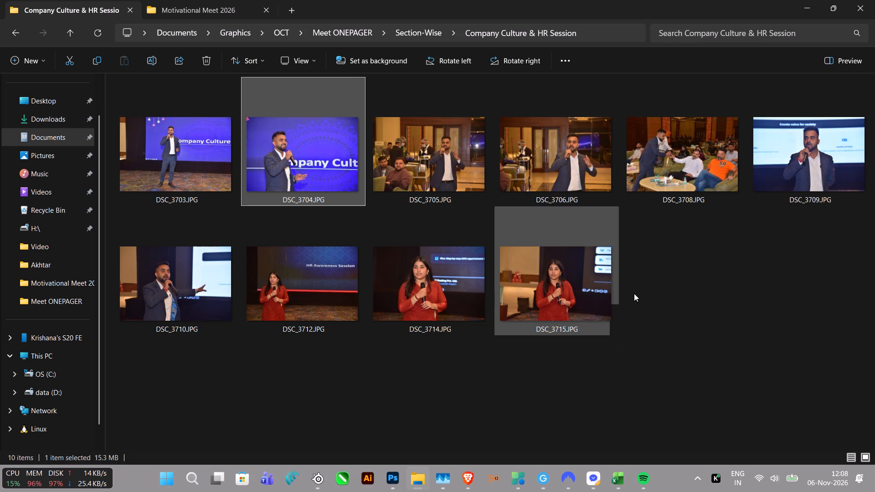
left_click_drag(678, 277, 682, 276)
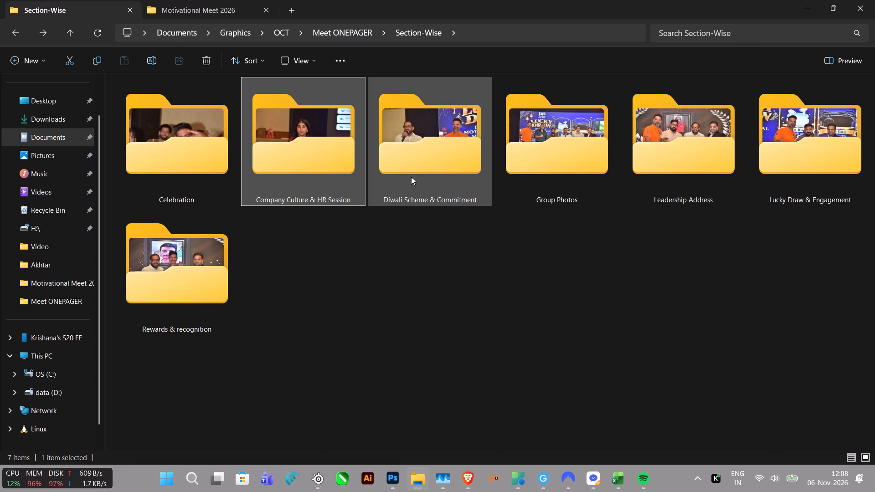
double_click(304, 168)
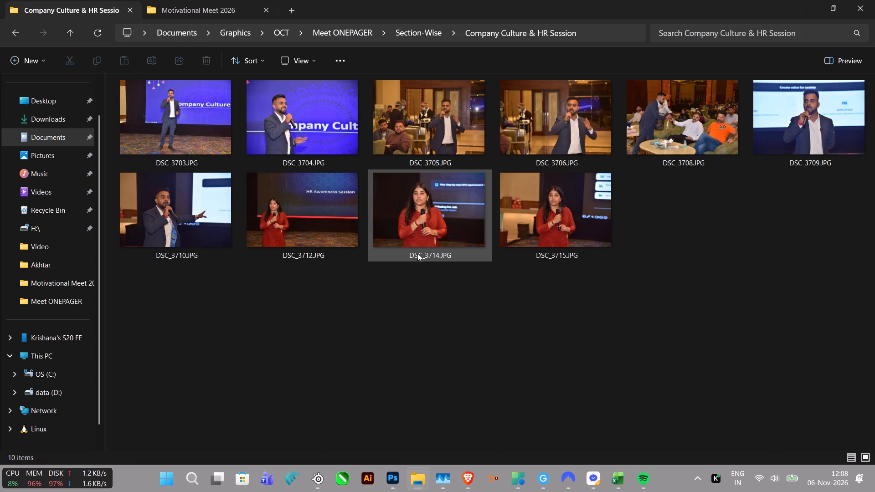
left_click(546, 245)
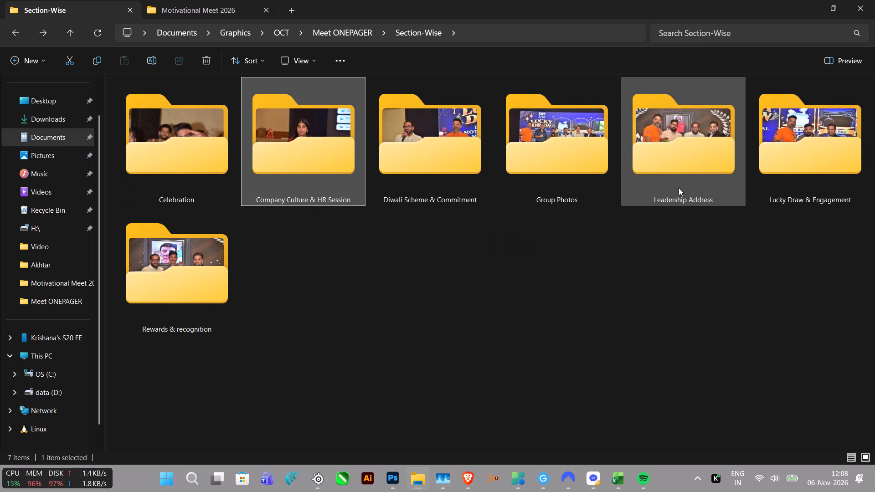
double_click(468, 188)
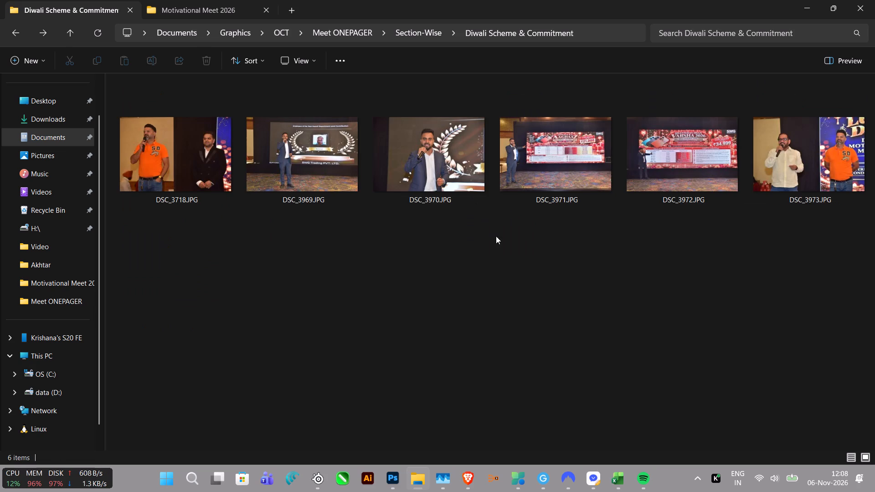
scroll(556, 389, "up", 2, "ctrl")
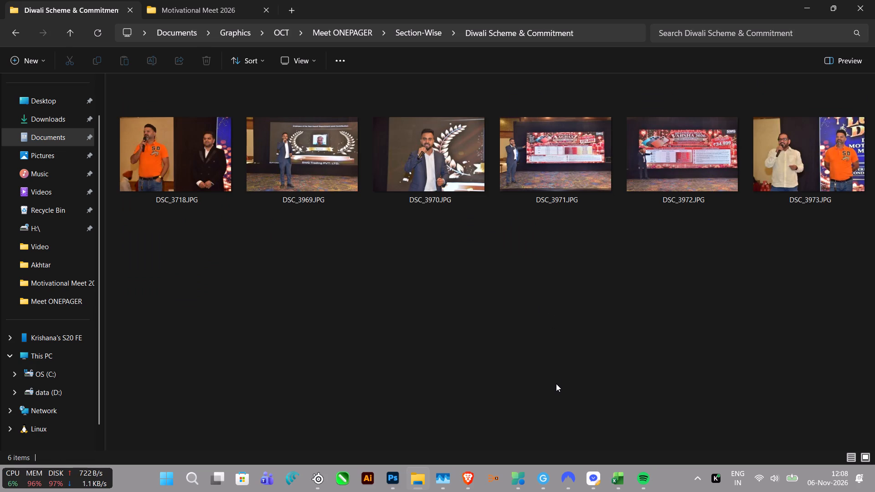
left_click(556, 384)
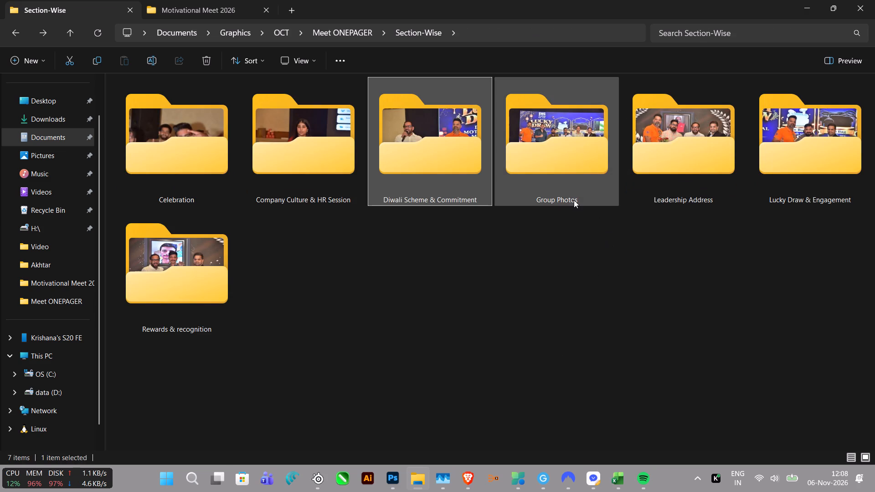
double_click(448, 176)
left_click(539, 249)
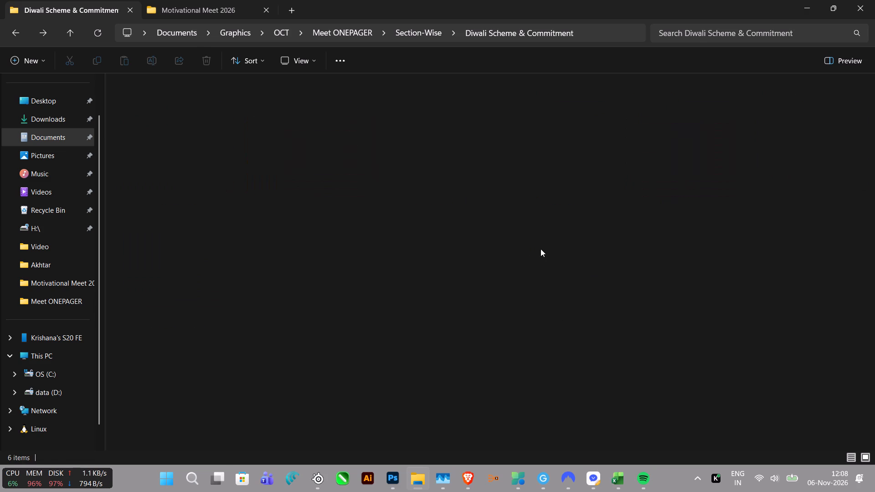
key("alt+Tab")
Close the Rectangle 10 smart object document and return to the Motivational Meet one-pager.
scroll(478, 246, "down", 2, "alt")
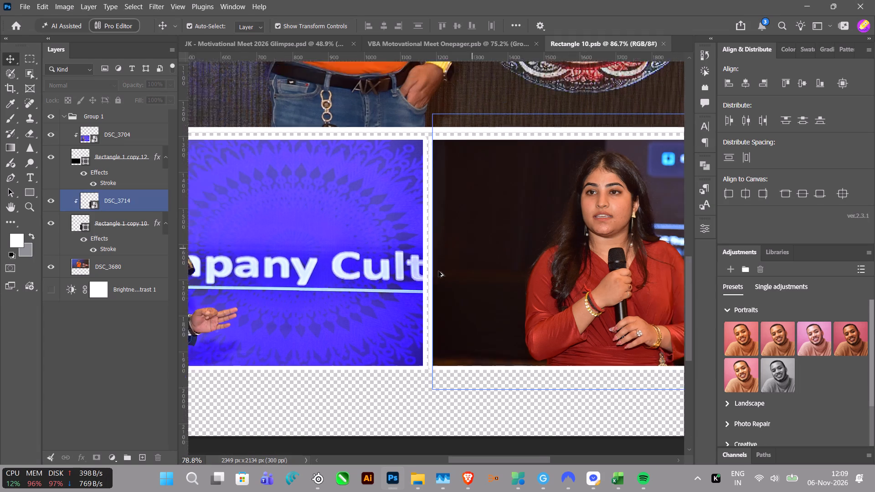
scroll(438, 271, "down", 13, "alt")
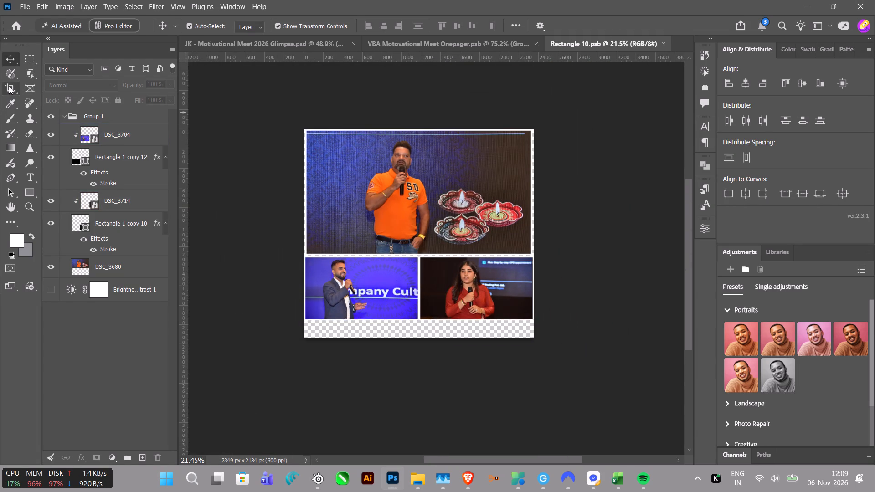
left_click(666, 45)
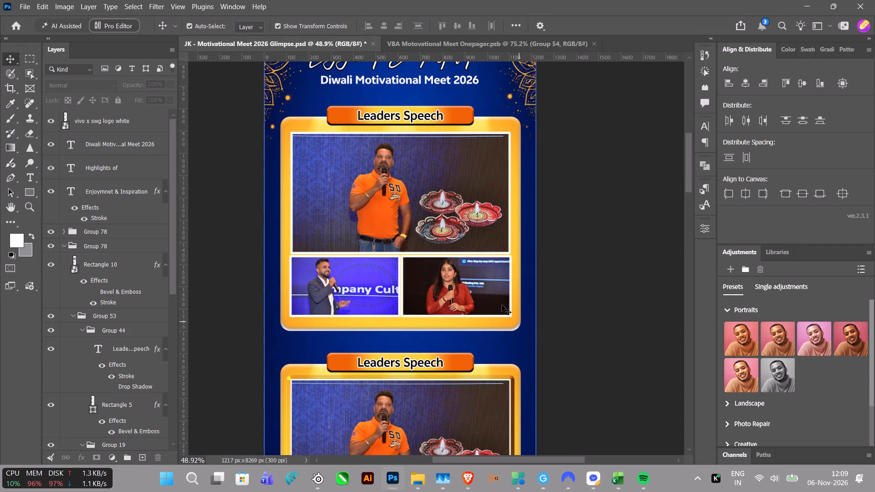
left_click(472, 277)
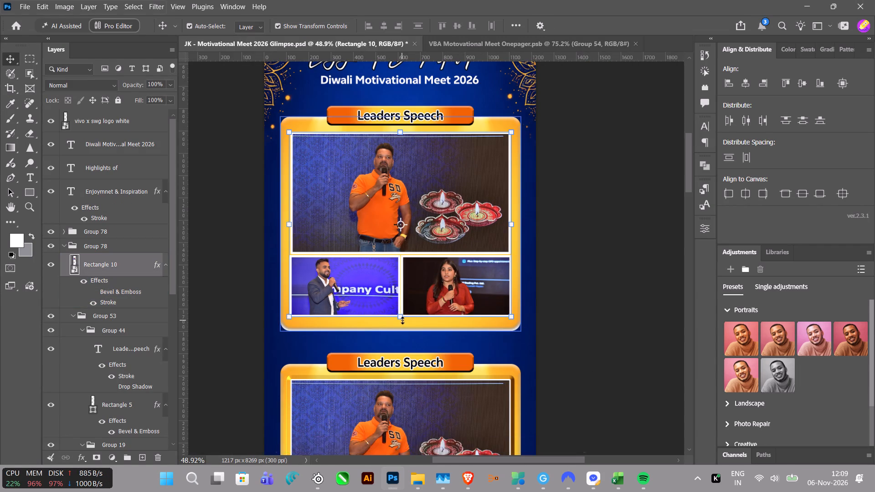
left_click(402, 320)
left_click(670, 26)
left_click(636, 237)
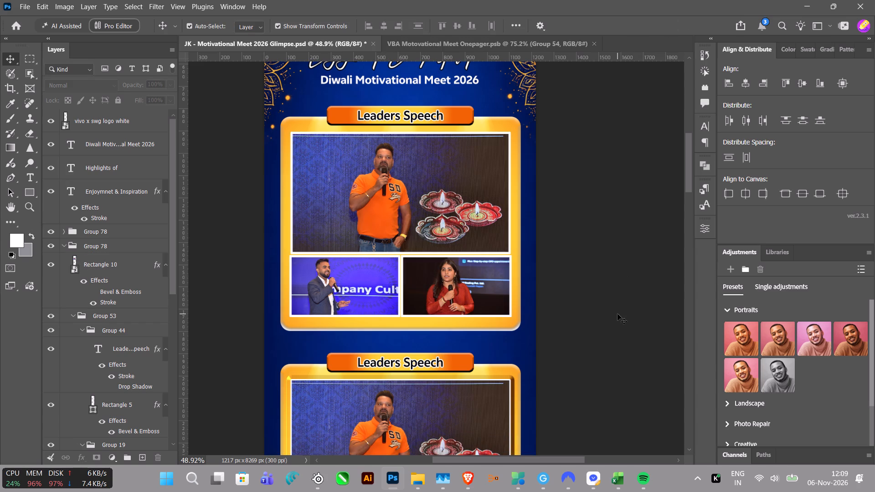
On the lower Leaders Speech section's Rectangle 10 photo grid, turn off Bevel & Emboss and show the Stroke effect instead.
scroll(604, 307, "down", 10)
scroll(422, 313, "up", 3, "alt")
scroll(418, 329, "down", 3)
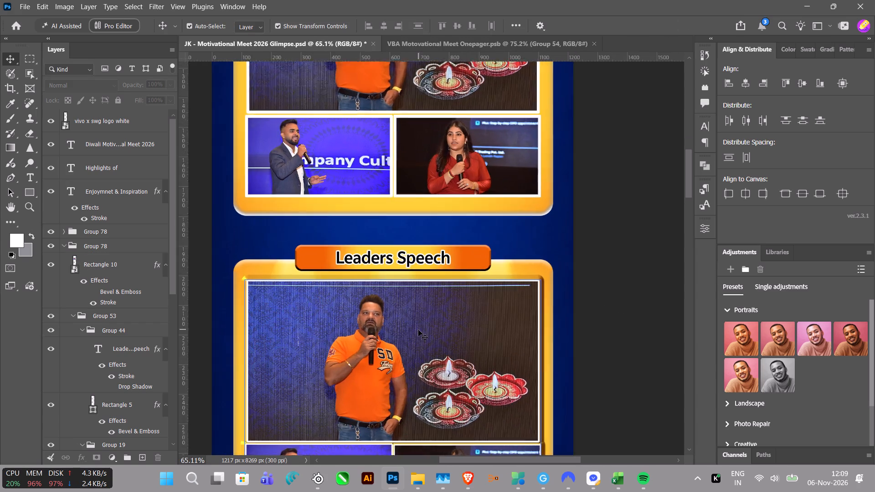
scroll(418, 330, "down", 11)
scroll(388, 292, "up", 3, "alt")
scroll(388, 292, "down", 4, "alt")
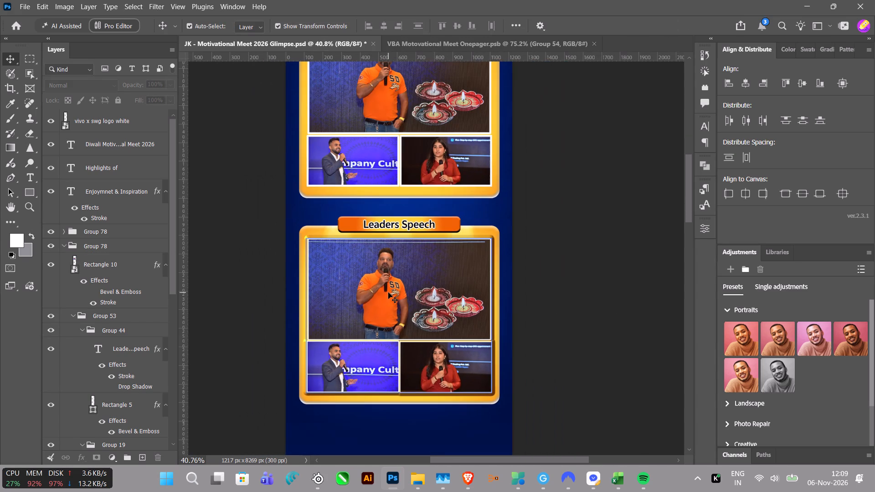
left_click(388, 292)
left_click(84, 270)
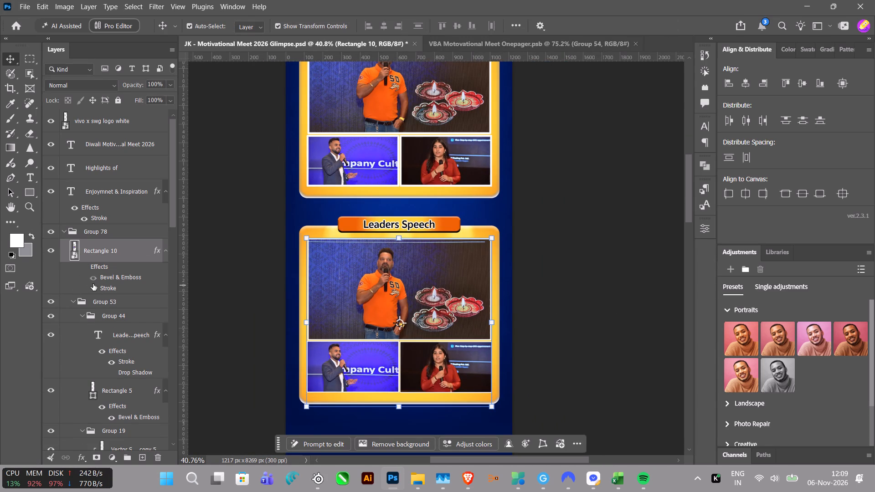
left_click(83, 270)
left_click(93, 280)
left_click(96, 289)
left_click(222, 307)
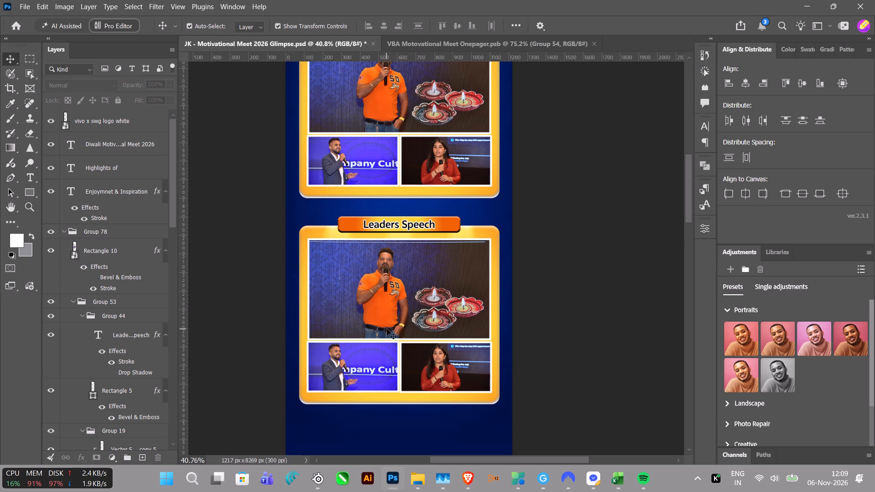
Examine the Section-Wise photo folders and the VBA one-pager's Cake Cutting Ceremony and Games & Activity sections as layout references.
scroll(424, 245, "up", 3, "alt")
key("alt+Tab")
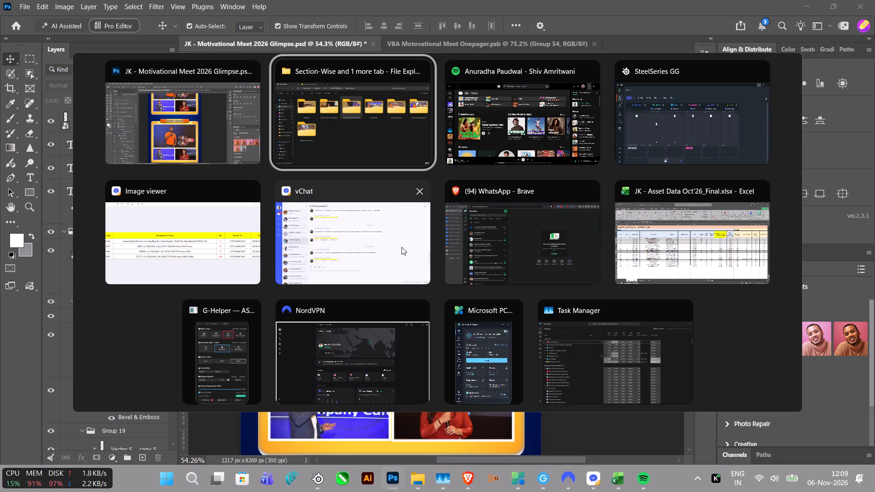
left_click(388, 142, "alt")
left_click(514, 304)
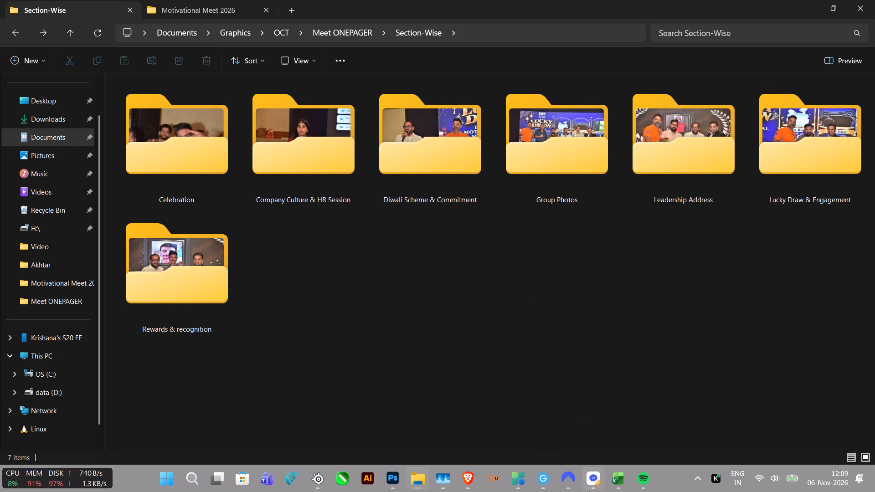
left_click(405, 473)
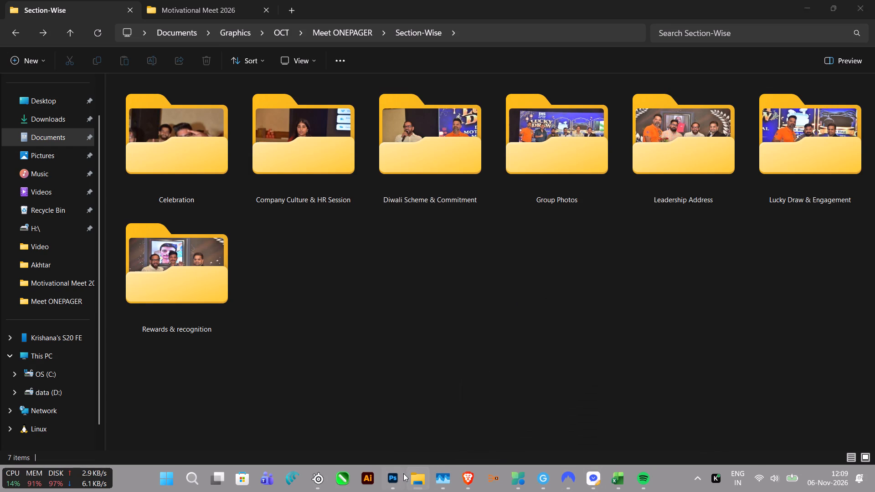
left_click(413, 41)
scroll(439, 368, "down", 13)
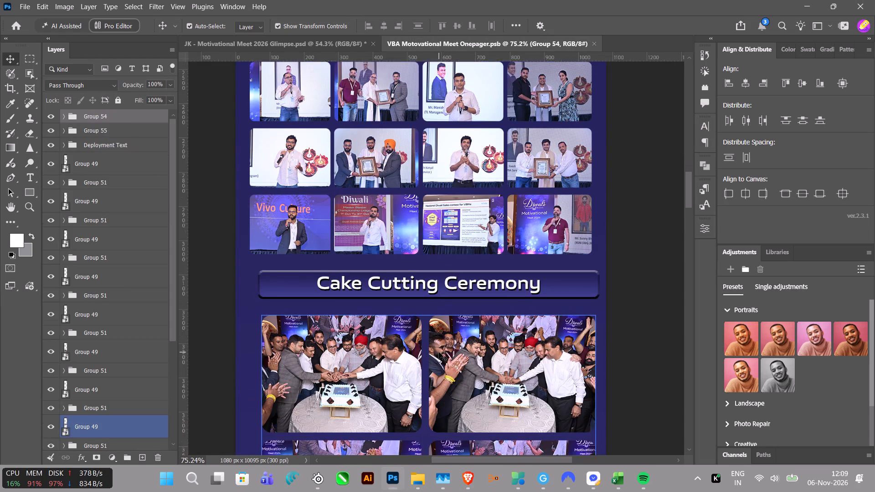
scroll(439, 352, "down", 20)
scroll(439, 352, "down", 20)
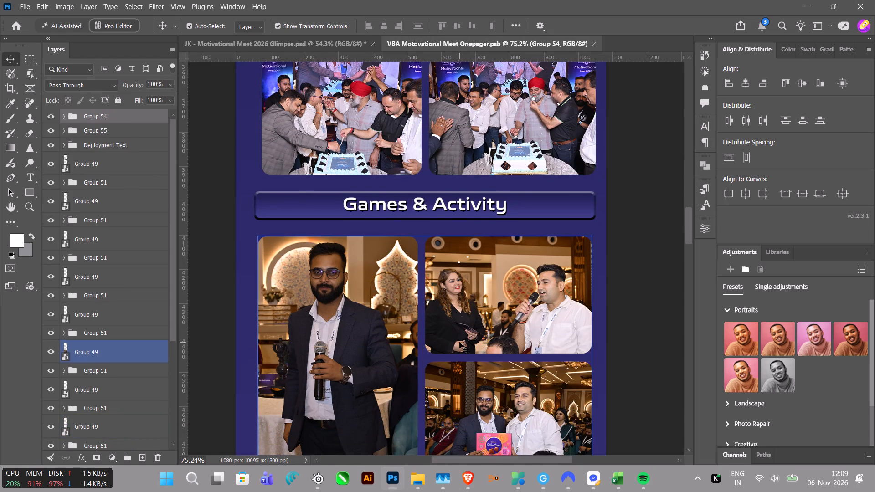
In vChat, look through the HOD Retail and Branding Communication India chats for reference material.
key("alt+Tab")
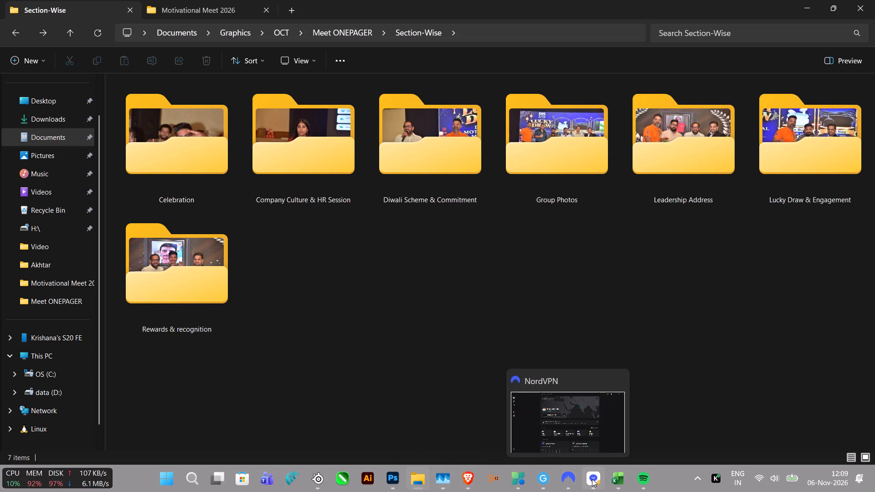
left_click(548, 420)
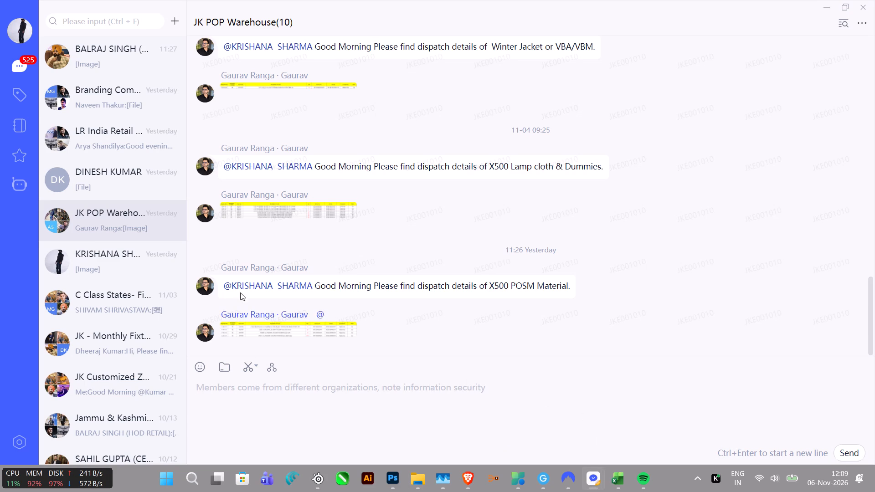
scroll(103, 200, "up", 3)
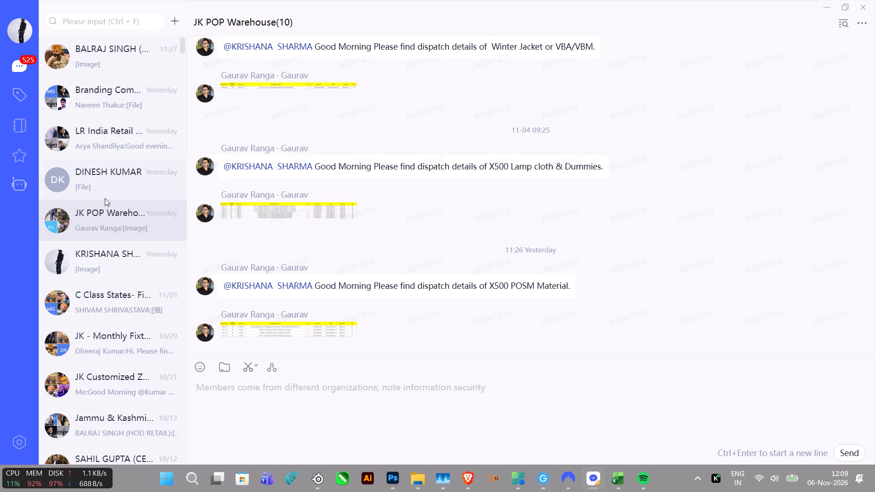
scroll(108, 191, "up", 4)
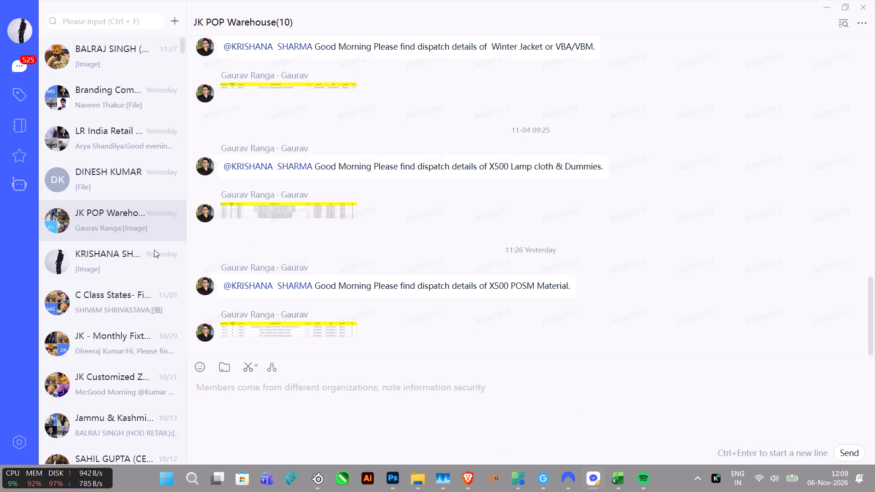
left_click(113, 66)
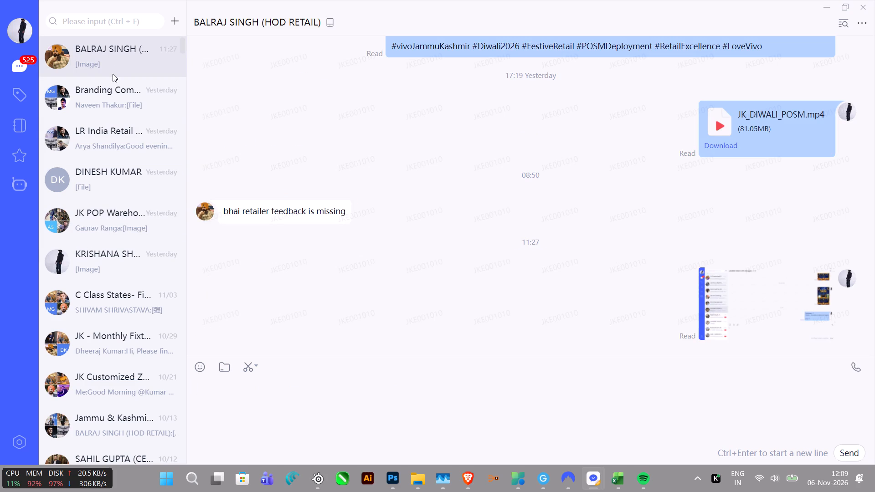
left_click(116, 91)
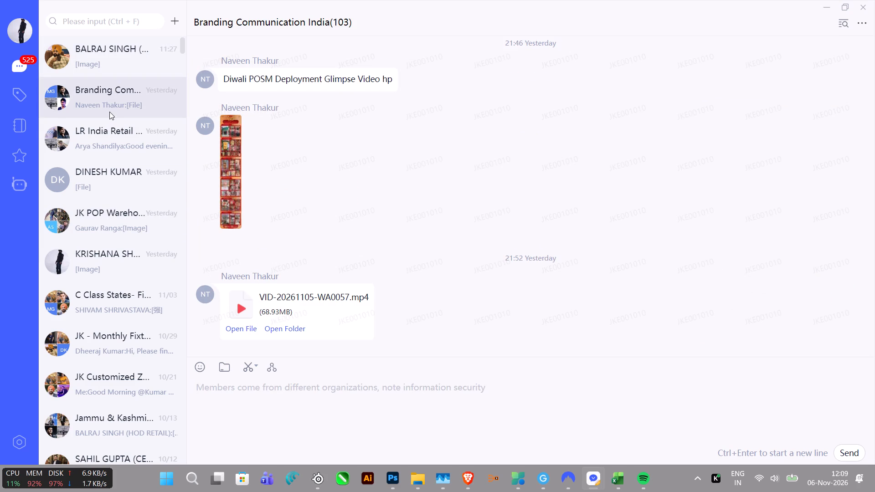
left_click(829, 8)
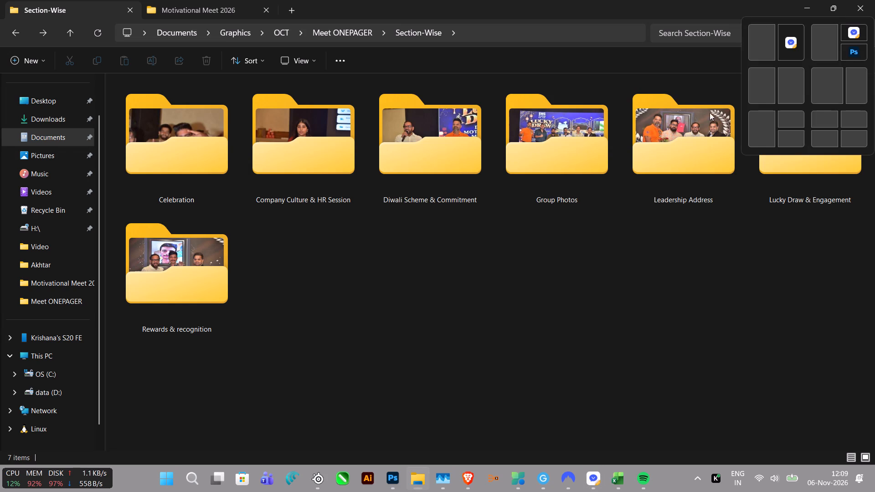
In vChat, browse the image history of the L&D and VBA Dept. contact's chat for earlier one-pager designs.
left_click(412, 353)
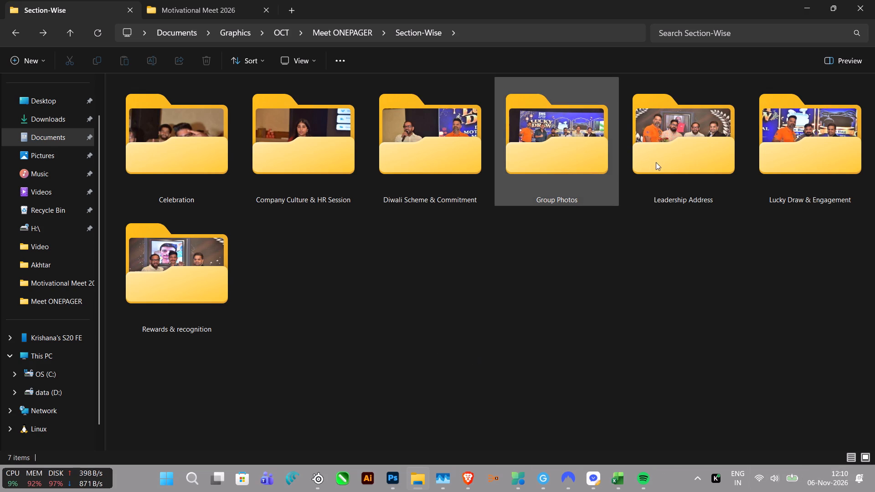
left_click(401, 483)
left_click(401, 483)
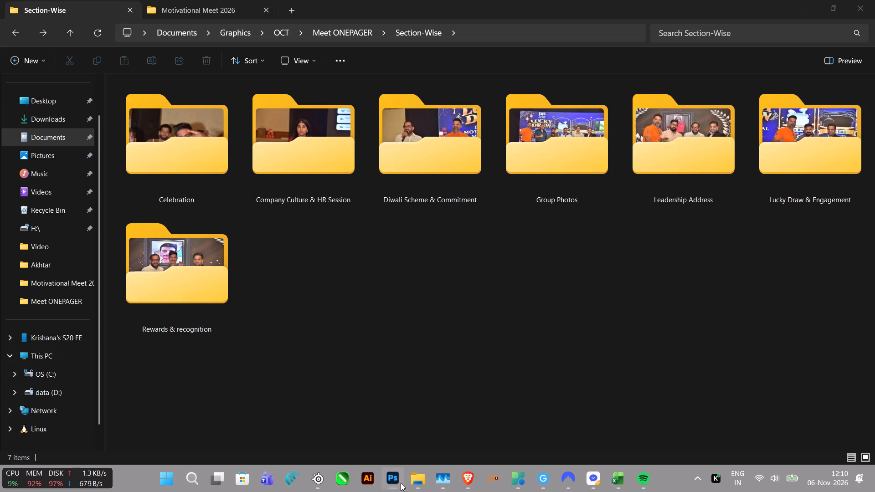
left_click(562, 430)
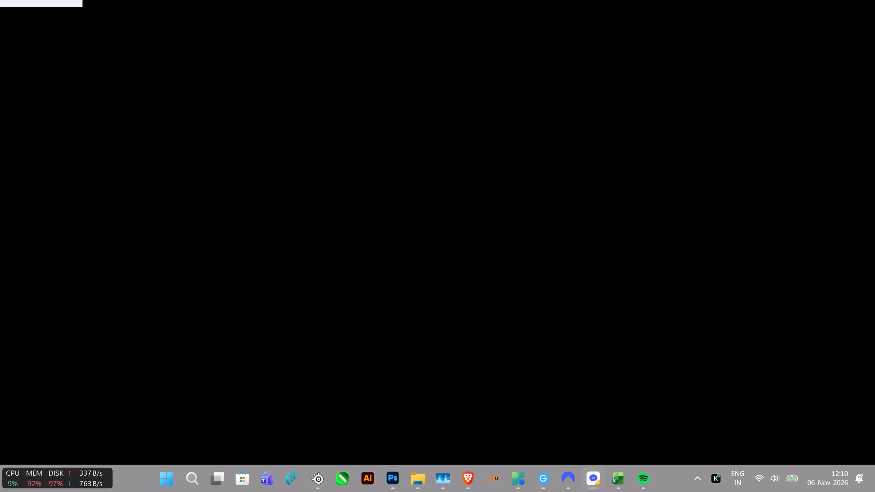
scroll(122, 272, "down", 8)
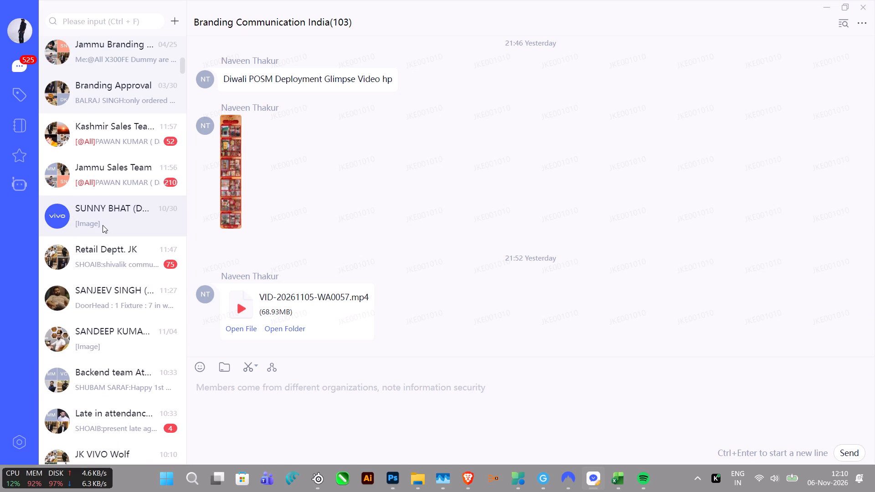
left_click(103, 336)
left_click(847, 22)
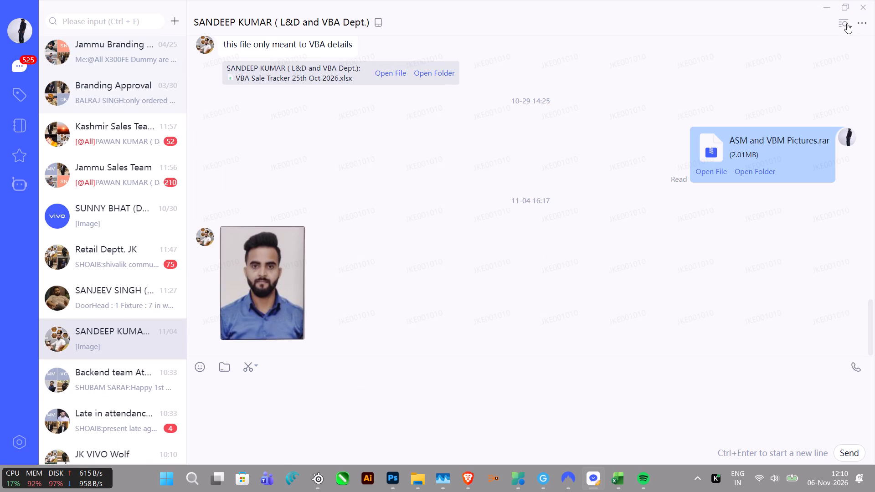
left_click(149, 120)
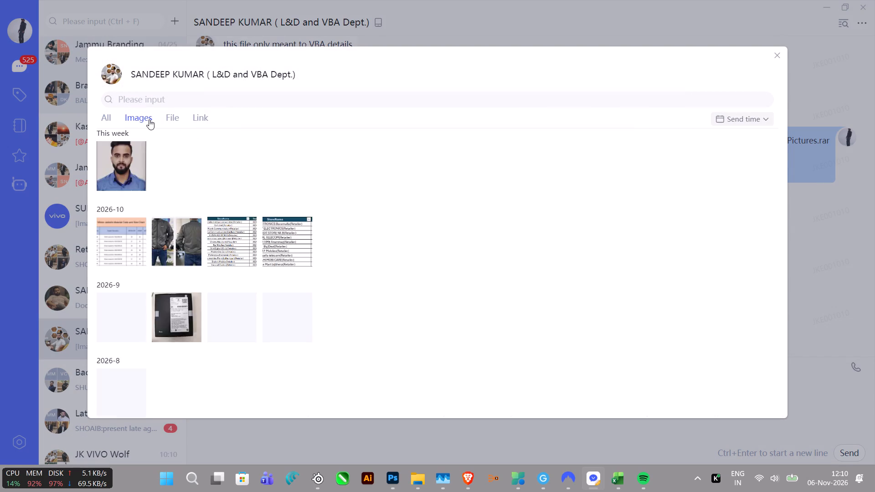
left_click(149, 119)
scroll(348, 253, "down", 15)
scroll(325, 302, "down", 5)
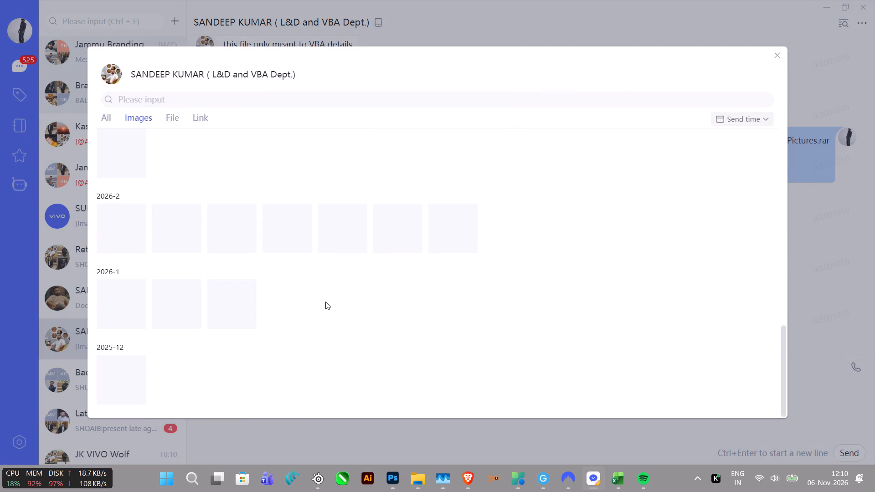
scroll(325, 301, "down", 7)
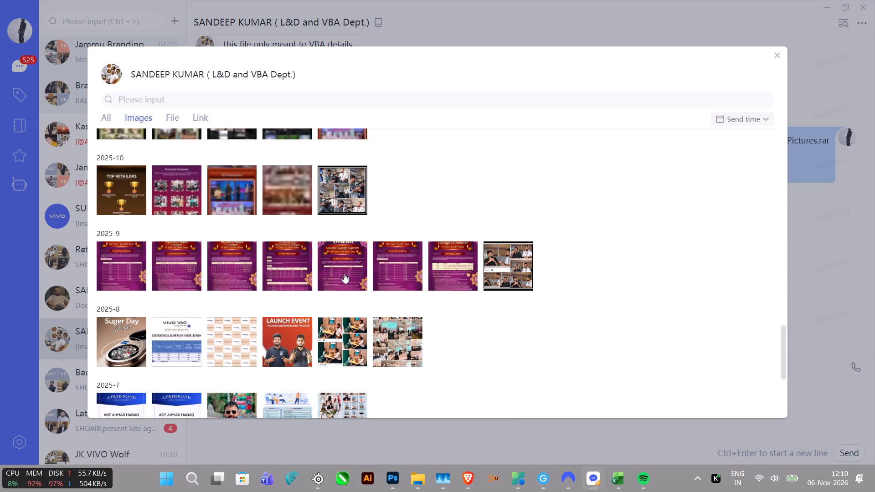
scroll(344, 277, "down", 3)
scroll(339, 260, "up", 7)
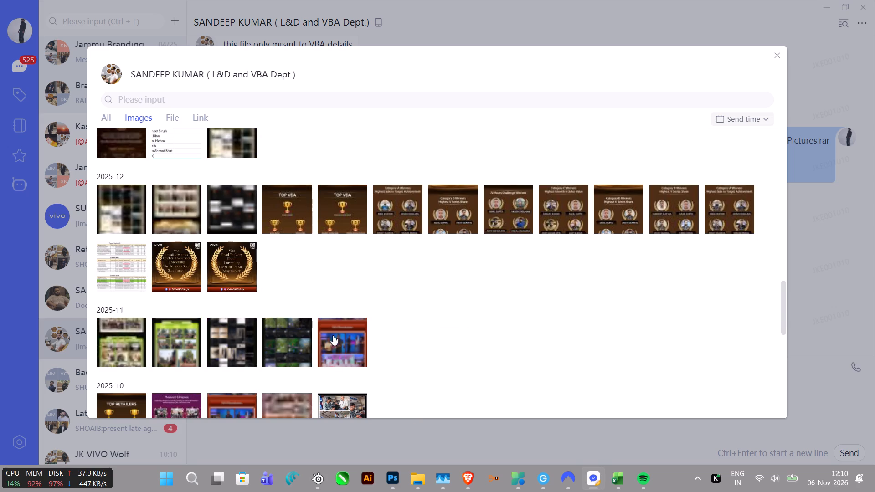
Open the red one-pager image from 2025-11 and examine its Leaders Speech, Fun Activities, Gift Distribution and Reward & Recognition layouts.
left_click(336, 356)
scroll(418, 119, "up", 6)
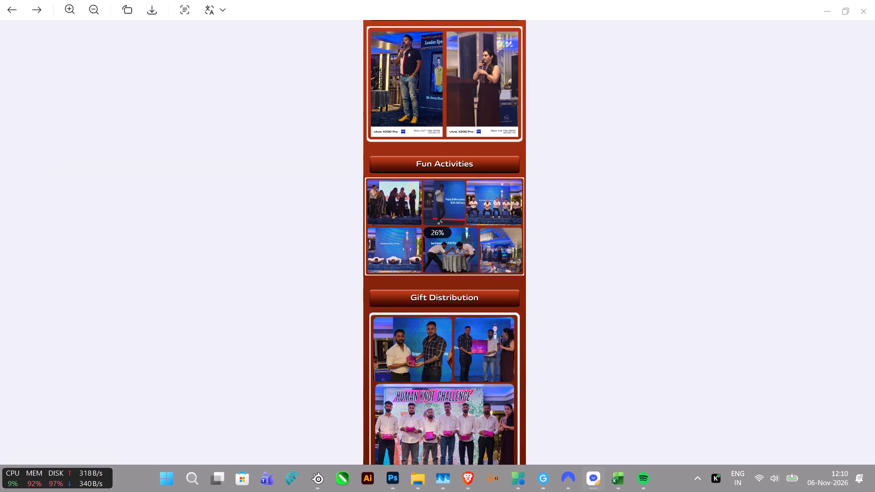
scroll(477, 220, "up", 4)
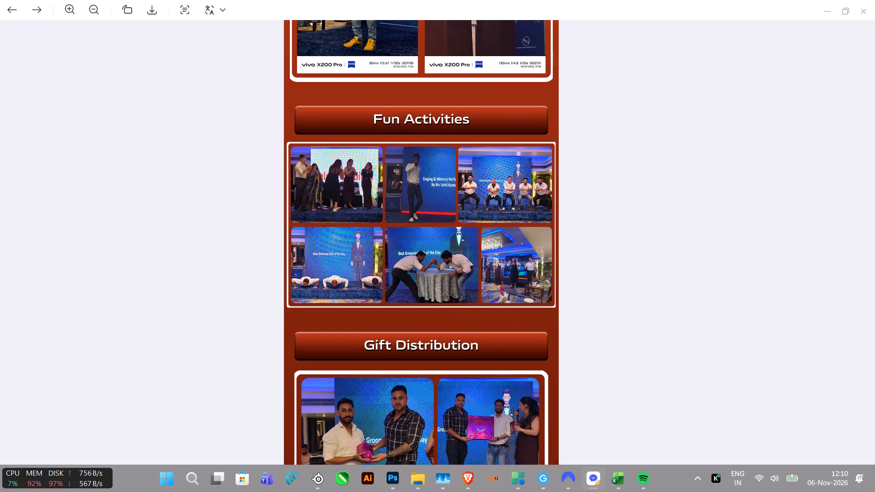
left_click_drag(479, 211, 476, 229)
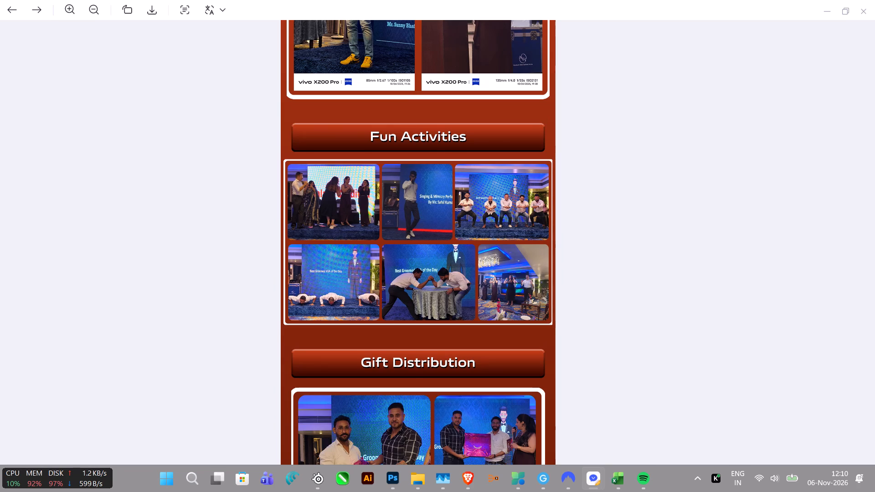
left_click_drag(454, 181, 468, 295)
left_click_drag(431, 215, 433, 244)
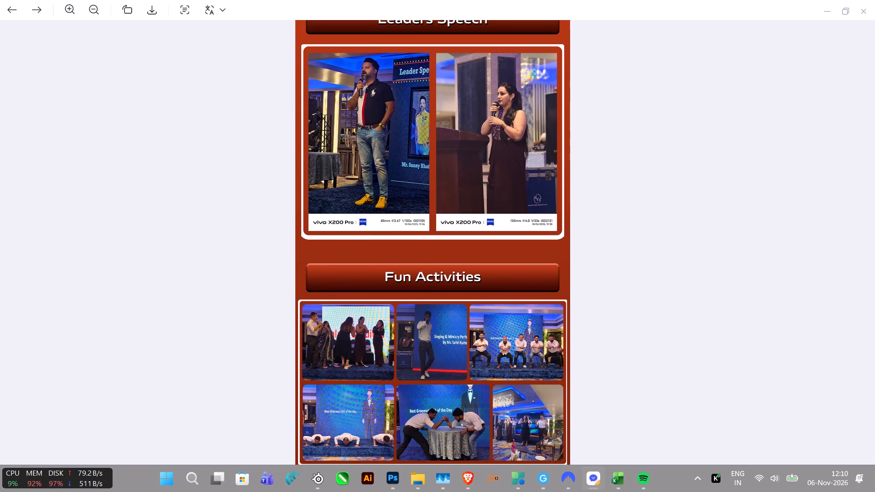
left_click_drag(433, 244, 436, 192)
left_click_drag(424, 261, 418, 201)
left_click_drag(417, 261, 407, 337)
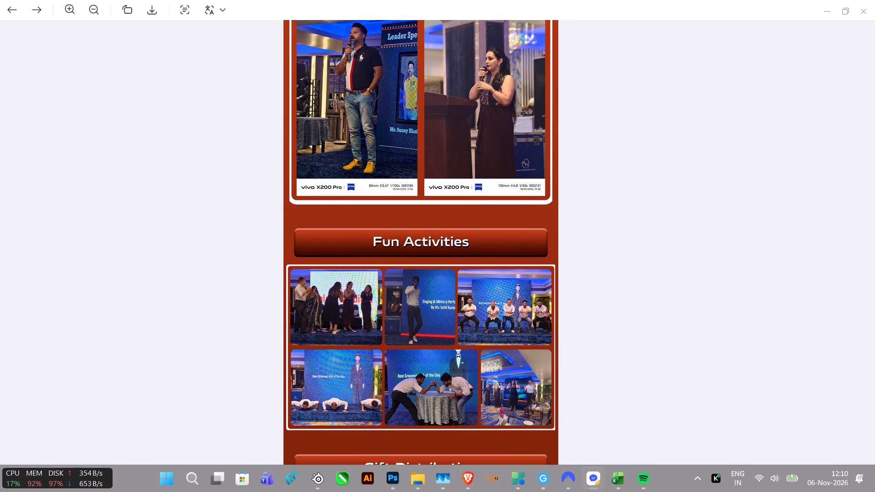
left_click_drag(407, 337, 411, 302)
left_click_drag(412, 321, 409, 276)
left_click_drag(407, 312, 405, 274)
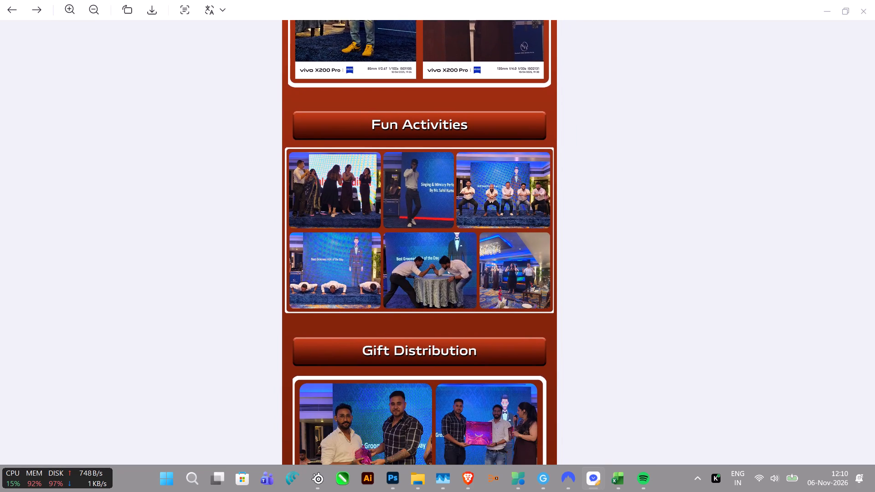
left_click_drag(426, 306, 430, 223)
left_click_drag(432, 284, 428, 193)
left_click_drag(423, 282, 418, 146)
left_click_drag(424, 274, 418, 149)
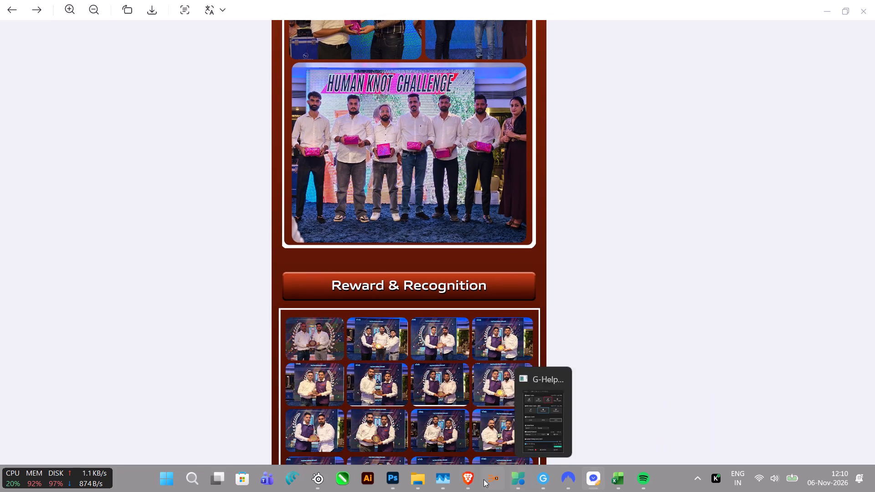
In Photoshop, review the VBA one-pager's Cake Cutting and Opening Ceremony sections and return to the JK Motivational Meet 2026 Glimpse document.
left_click(395, 483)
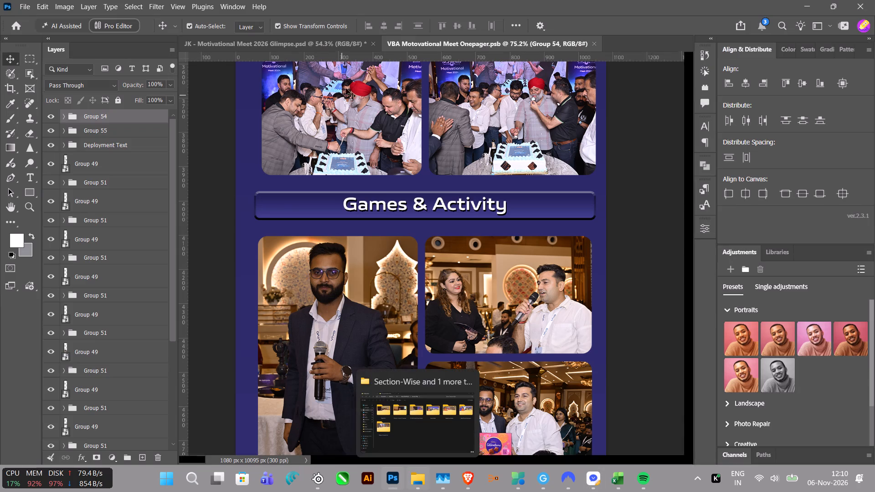
scroll(492, 354, "up", 20)
scroll(492, 354, "up", 1)
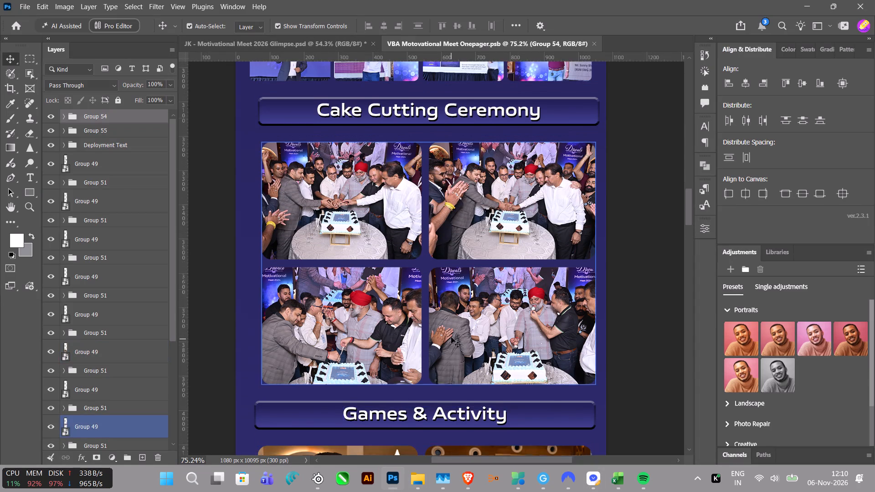
scroll(451, 337, "up", 20)
scroll(451, 337, "up", 20)
scroll(451, 337, "up", 1)
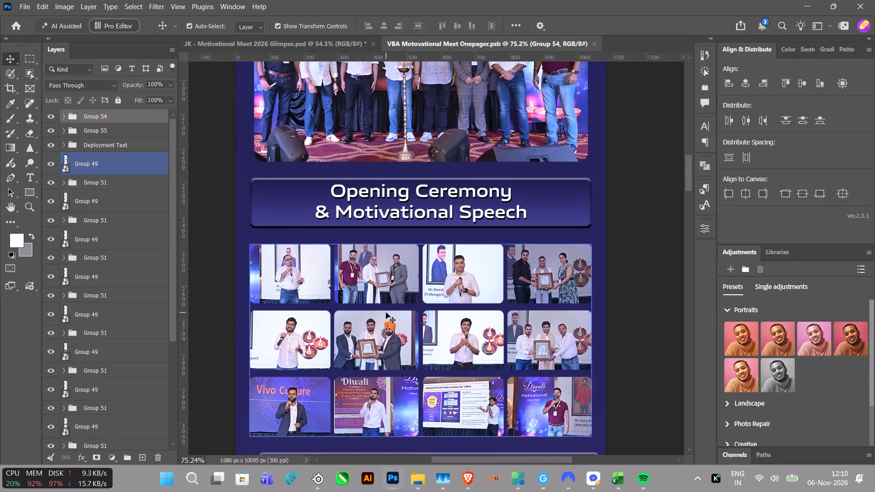
scroll(386, 313, "up", 12)
left_click(289, 37)
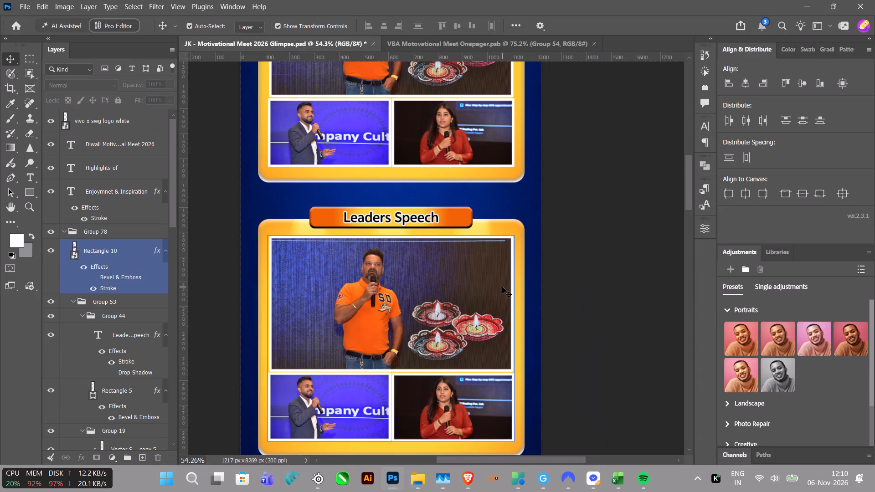
In File Explorer, open the Diwali Scheme & Commitment folder and look over its photos.
left_click(421, 484)
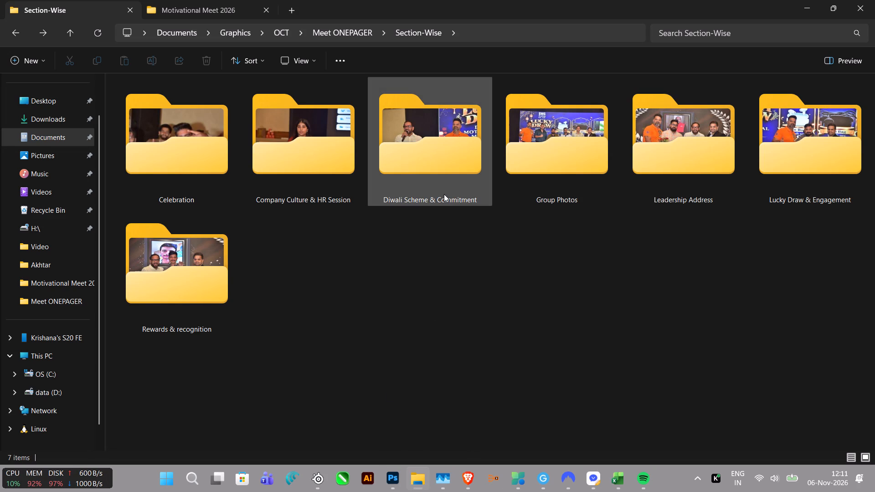
left_click(391, 164)
left_click(478, 299)
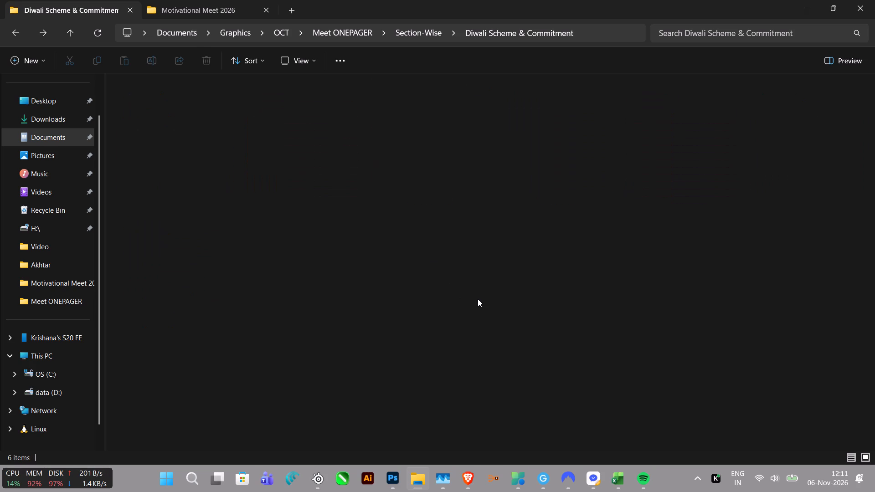
double_click(432, 156)
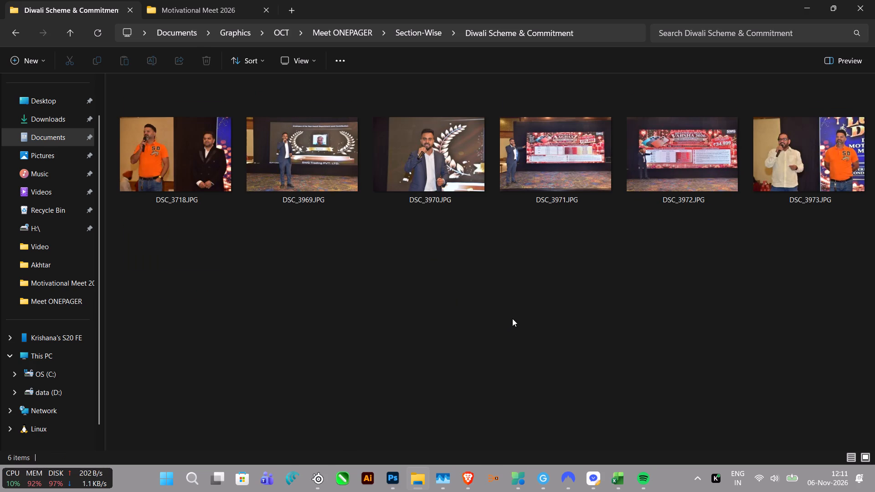
key("alt+Tab")
In Photoshop, replace the lower section's Leaders Speech heading text with "Diwali Scheme", using the photo folder's name as reference.
key("t")
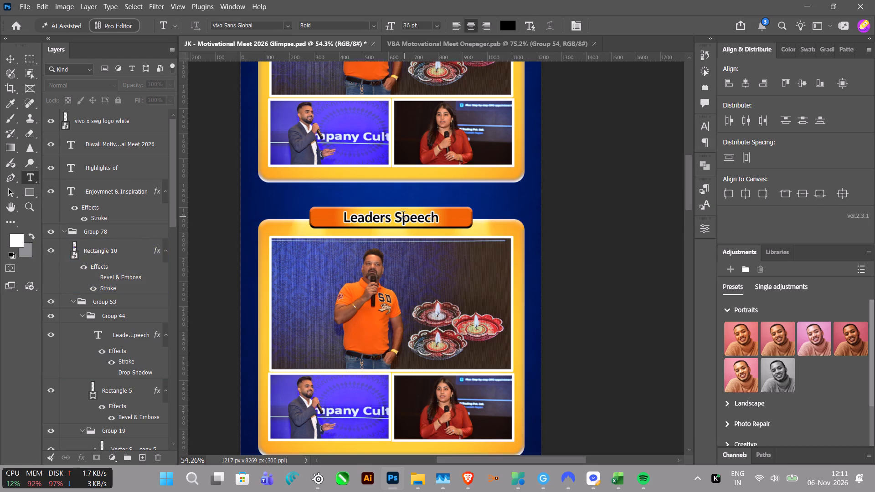
left_click(403, 218)
key("ctrl+a")
key("alt+Tab")
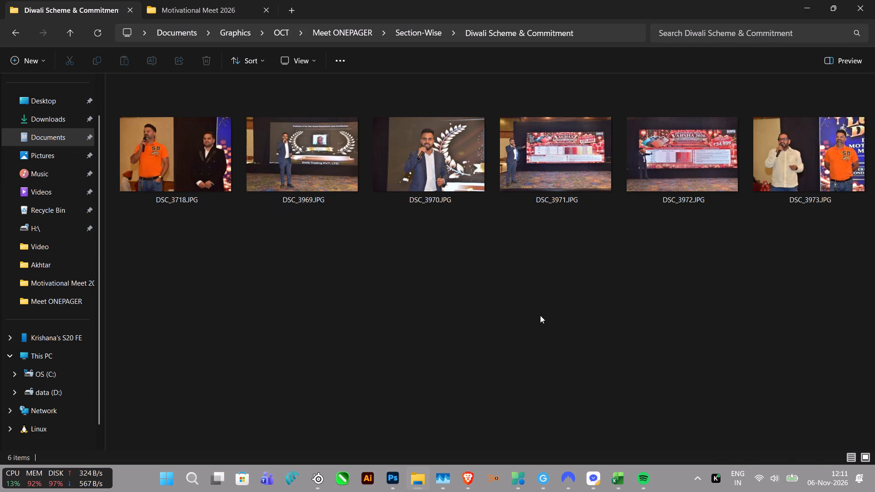
key("alt+Tab")
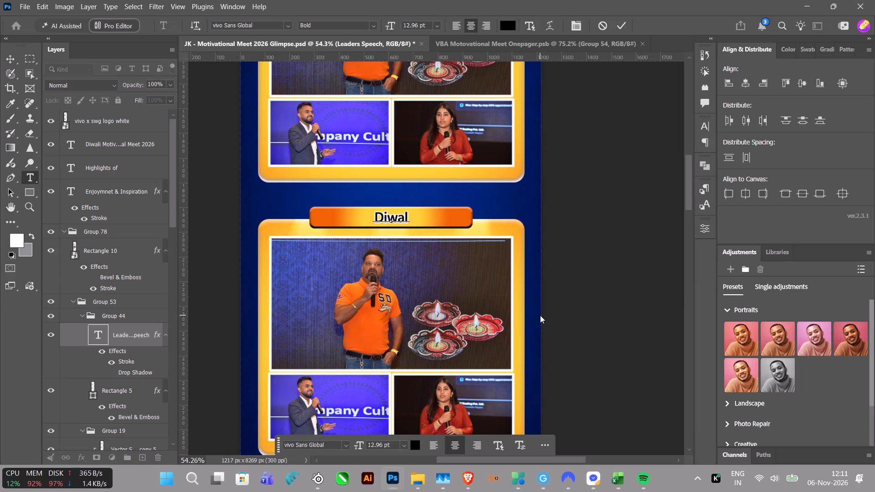
key("alt+Tab")
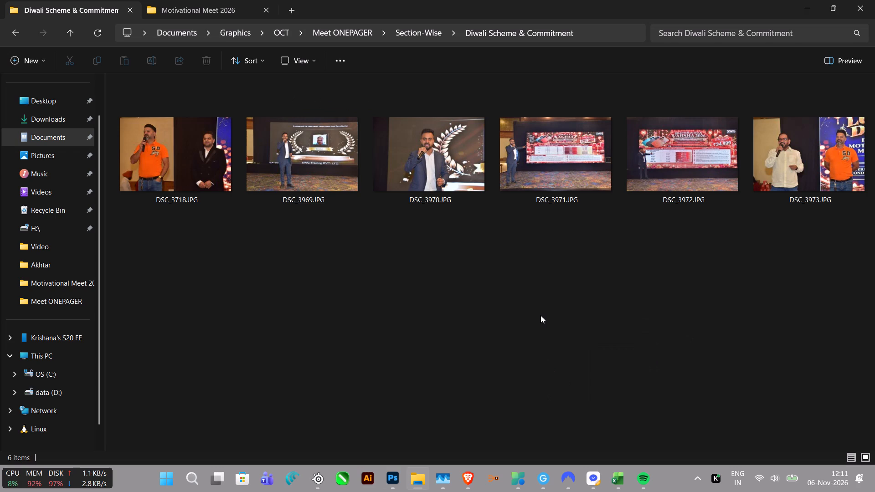
In the vChat image viewer, examine the red one-pager's section titles and photo grids from Reward & Recognition back up to its header.
key("alt+Tab")
key("alt+Tab")
left_click_drag(500, 403, 502, 223)
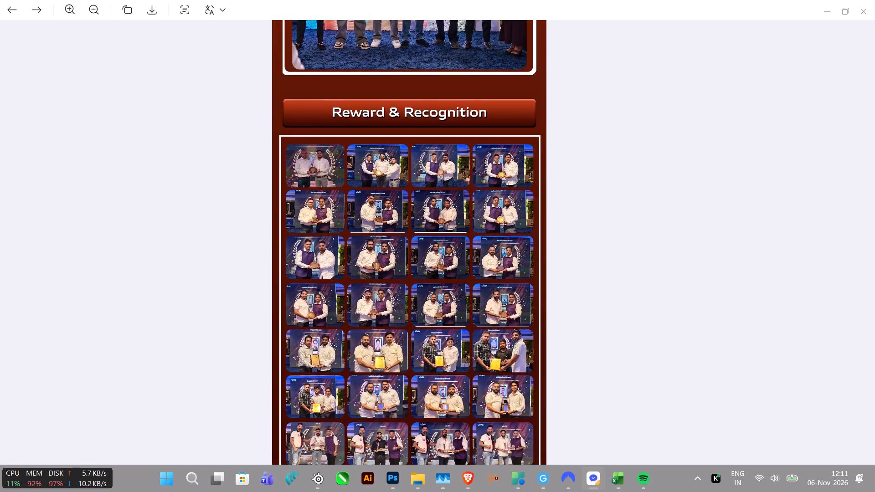
left_click_drag(510, 361, 505, 155)
left_click_drag(494, 312, 499, 490)
left_click_drag(436, 122, 469, 366)
left_click_drag(462, 108, 428, 330)
left_click_drag(417, 125, 441, 293)
left_click_drag(427, 165, 433, 284)
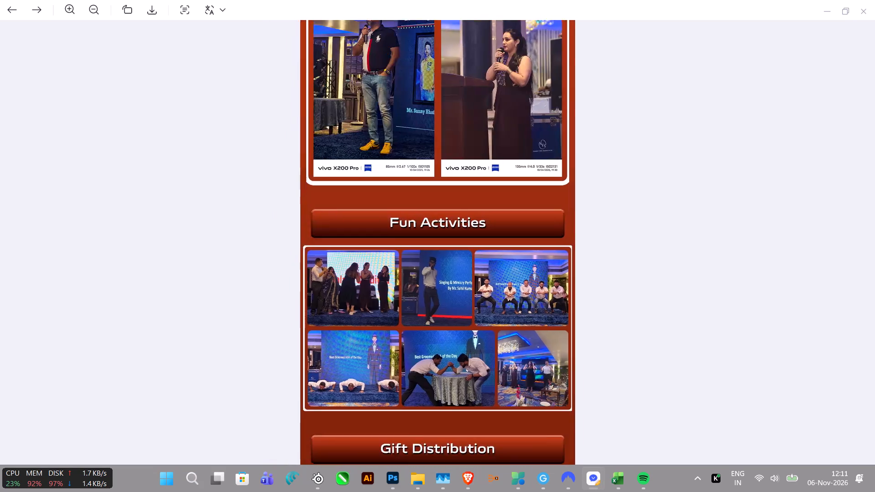
left_click_drag(433, 284, 431, 302)
left_click_drag(443, 198, 422, 321)
left_click_drag(400, 187, 410, 273)
Return to the Diwali Scheme heading in Photoshop and switch back to the Diwali Scheme & Commitment folder to check its wording.
key("alt+Tab")
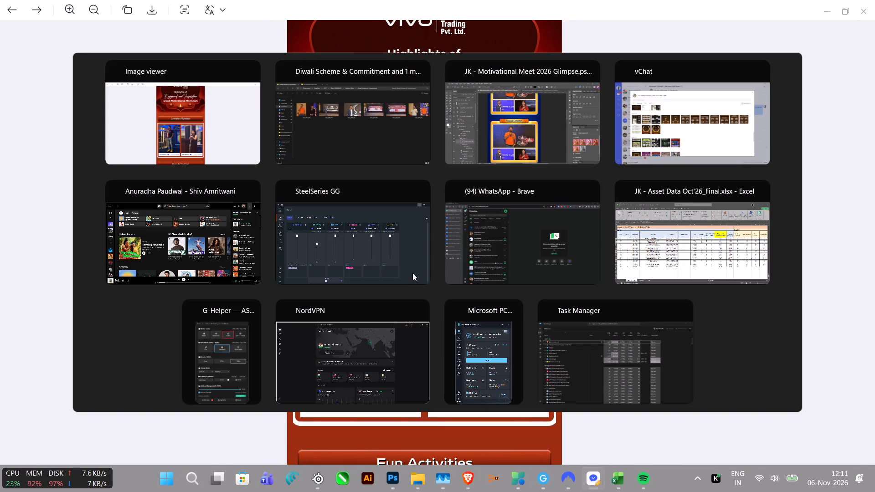
key("alt+Tab")
key("alt+Tab")
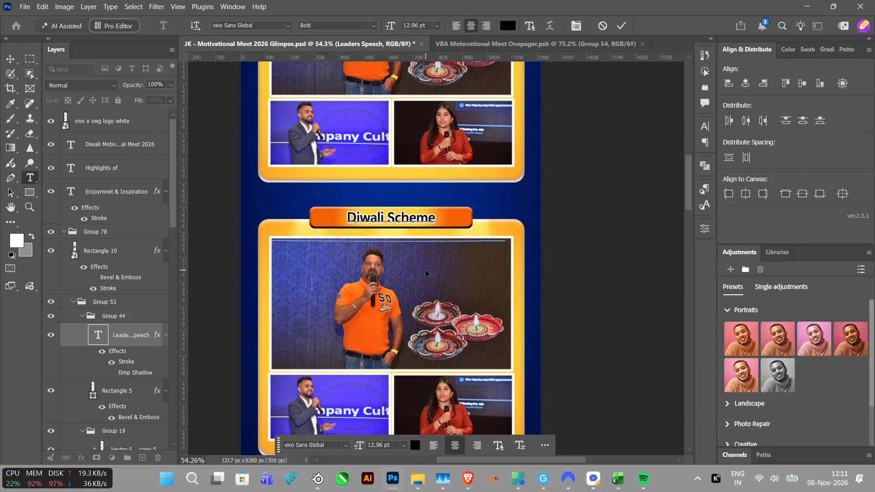
key("alt+Tab")
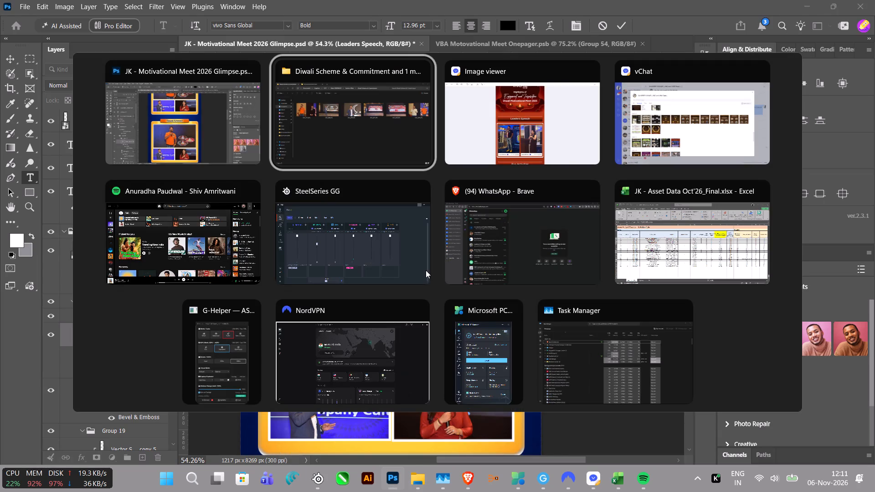
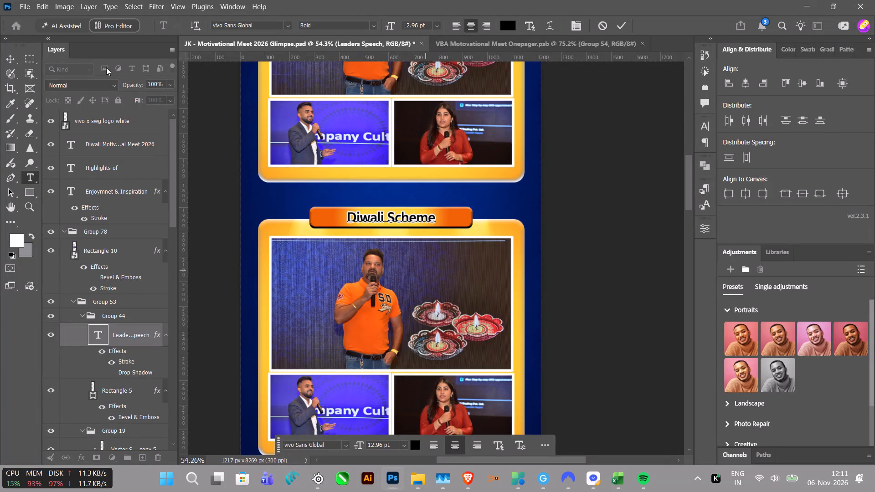
Commit the edited Diwali Scheme heading text.
left_click(10, 57)
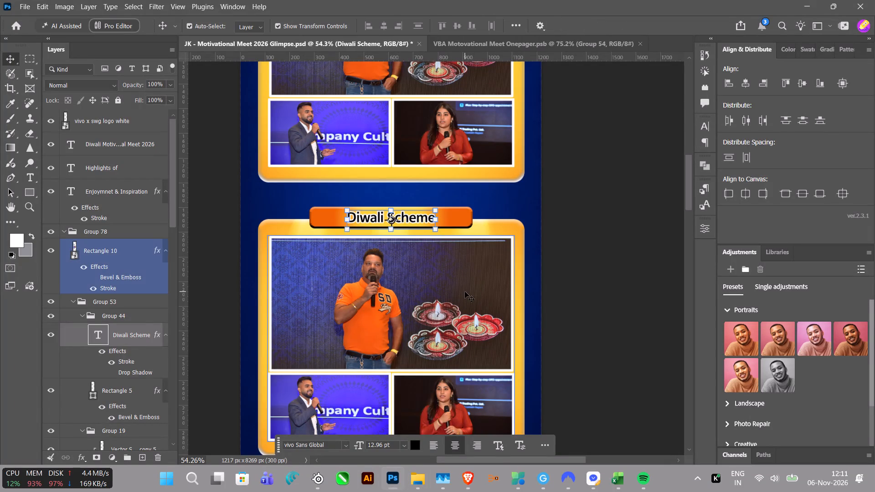
Open the Diwali Scheme section's Rectangle 10 smart object, delete photo DSC_3714, save, and check the update in the one-pager.
left_click(465, 292)
double_click(75, 257)
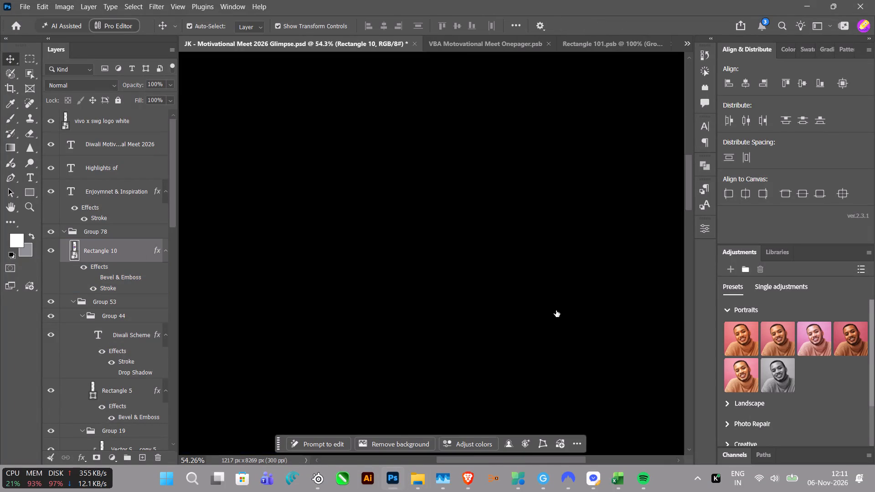
left_click(578, 329)
key("Delete")
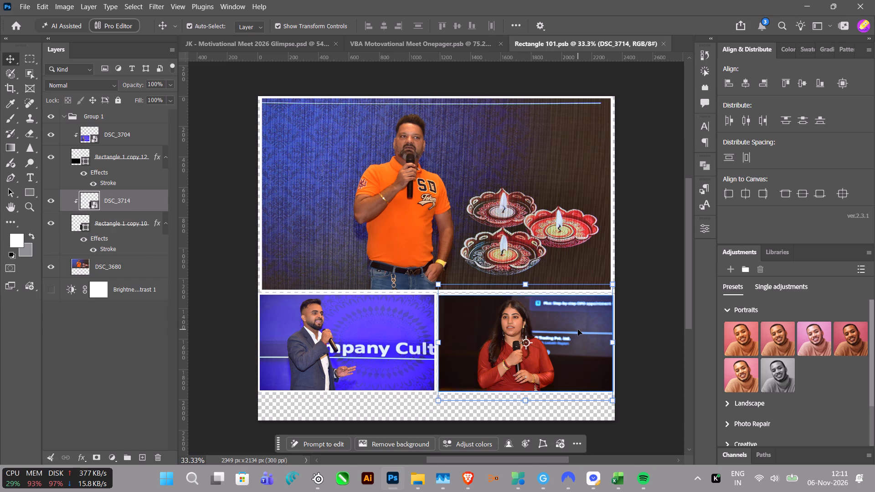
key("ctrl+s")
left_click(241, 39)
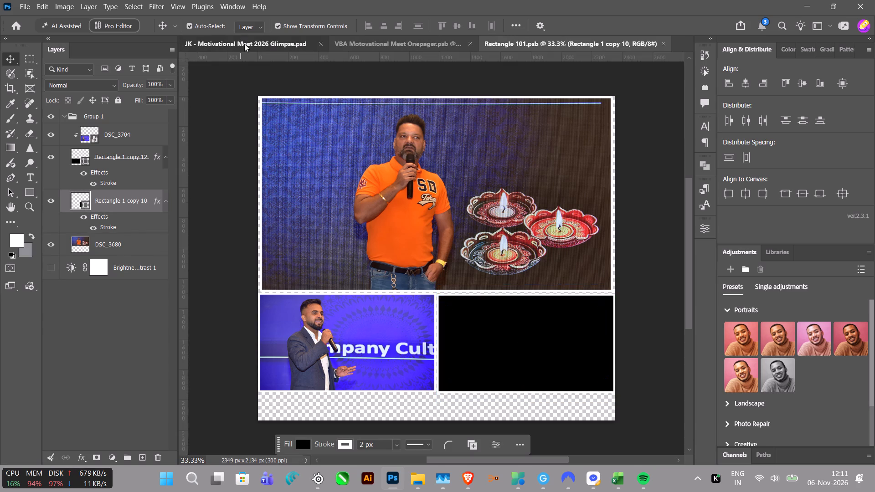
scroll(525, 257, "up", 3)
scroll(525, 214, "down", 3)
left_click(592, 48)
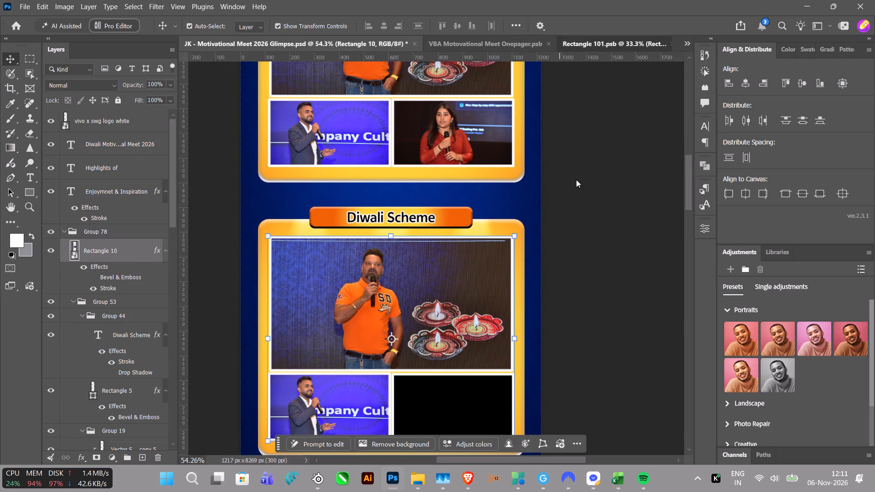
Delete the other two old photos, DSC_3704 and DSC_3680, from the smart object.
left_click(359, 331)
key("Delete")
left_click(439, 169)
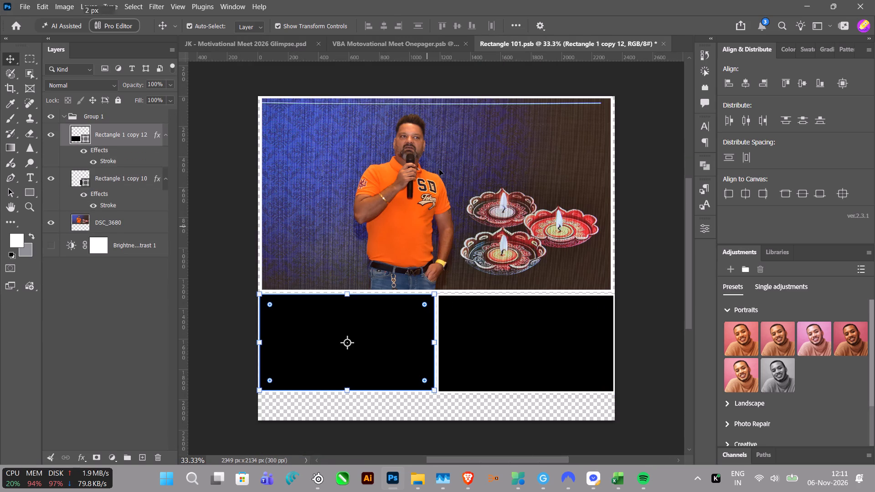
key("Delete")
left_click(451, 168)
key("ctrl+z")
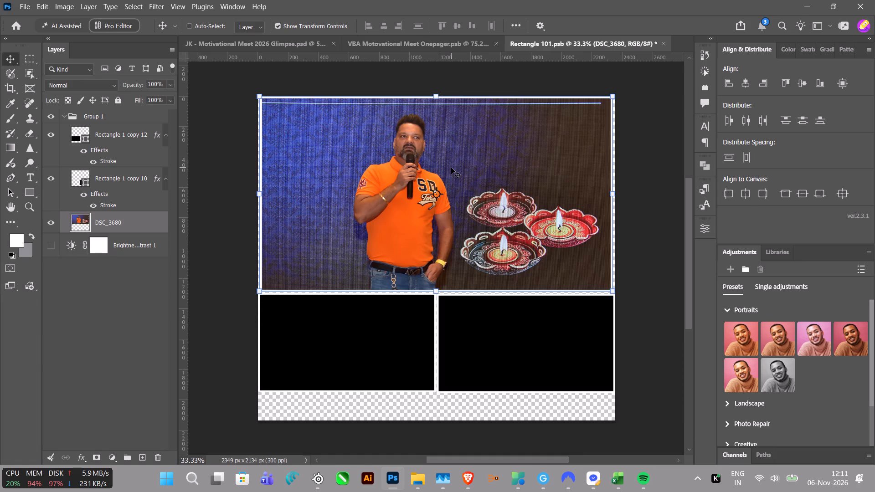
key("Delete")
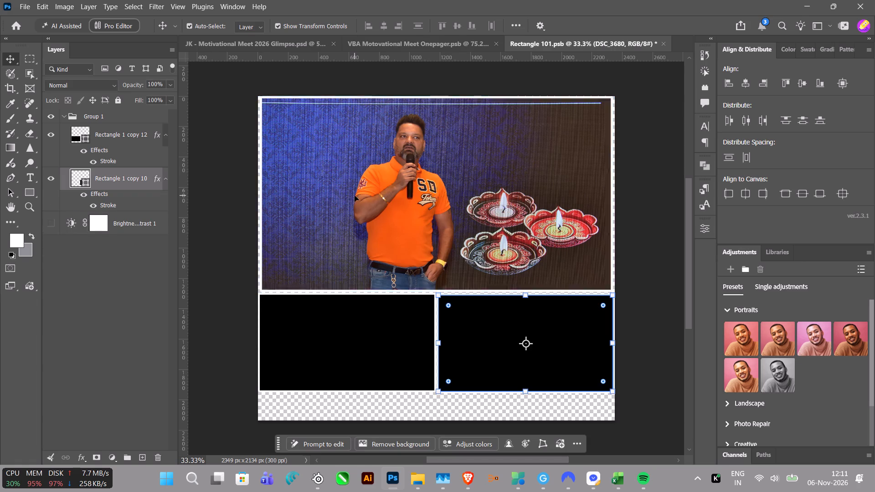
Duplicate the lower-left black photo frame and position the copy at the canvas's top-left corner, just below the edge.
left_click(298, 328)
key("ctrl+c")
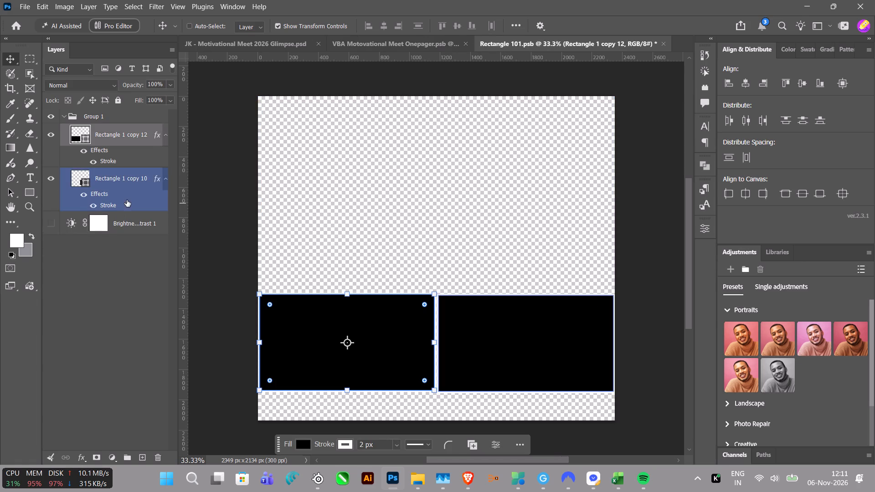
key("ctrl+shift+v")
left_click_drag(283, 327, 284, 144)
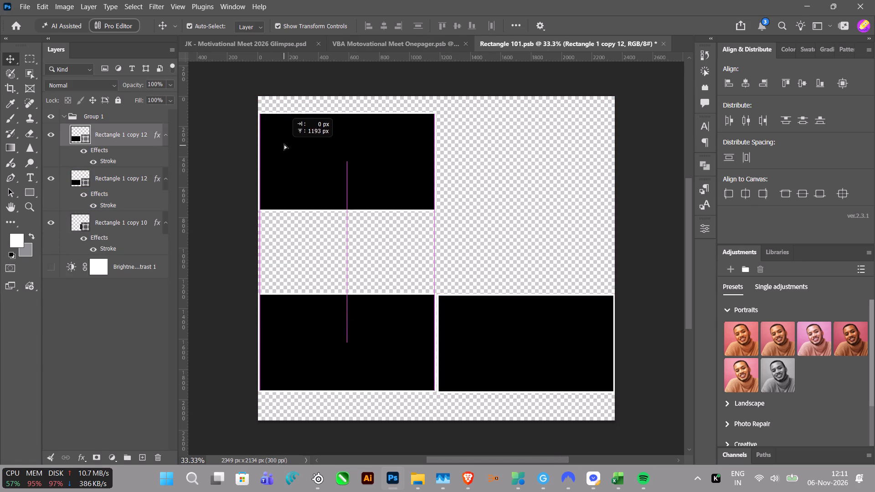
left_click_drag(284, 144, 287, 132)
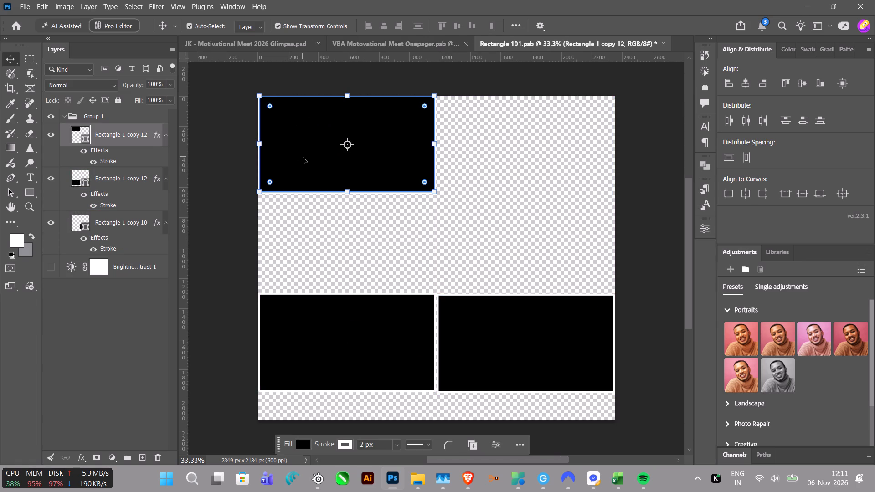
key("Down")
key("Down")
key("Down")
key("Down")
key("Down")
Stretch the copied frame to about 2328 px wide and extend it down to just above the two lower frames.
left_click_drag(436, 142, 573, 143)
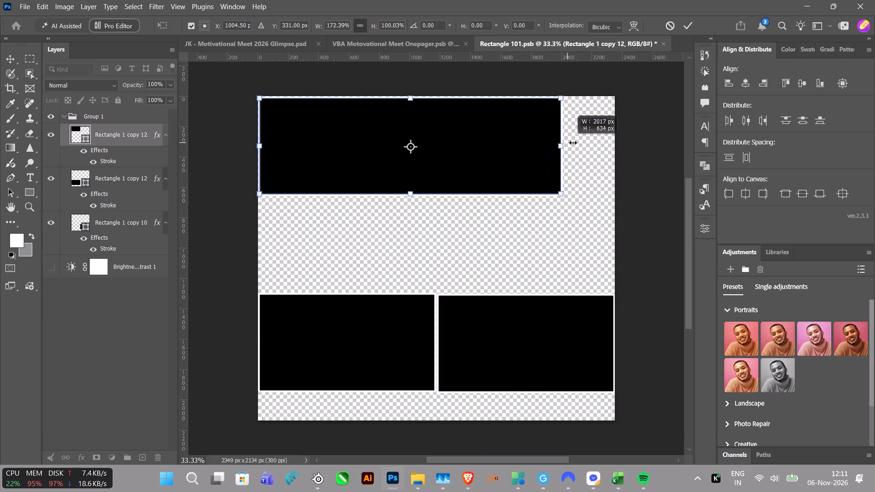
left_click_drag(573, 143, 612, 144)
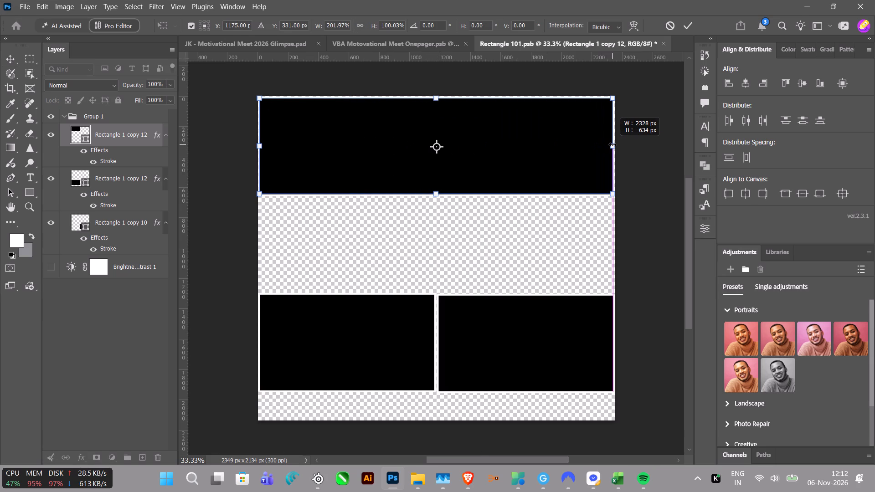
left_click_drag(612, 144, 611, 145)
left_click_drag(439, 193, 433, 286, "shift")
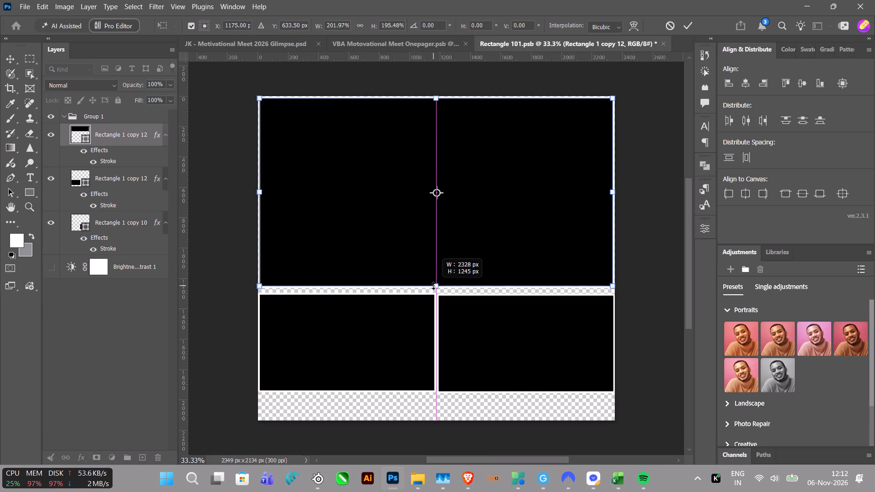
left_click_drag(433, 286, 437, 287, "shift")
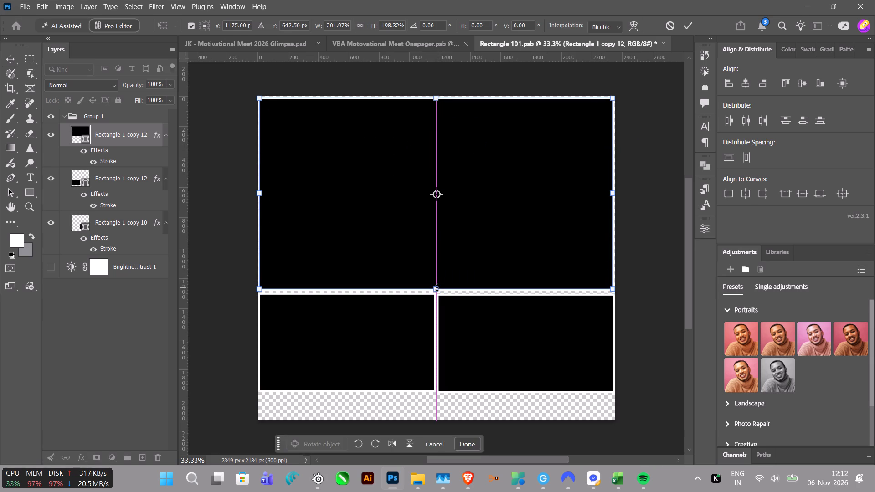
key("Return")
left_click(642, 230)
Place DSC_3971.JPG from the Diwali Scheme & Commitment folder, move it into Group 1 and clip it to the large upper frame.
key("alt+Tab")
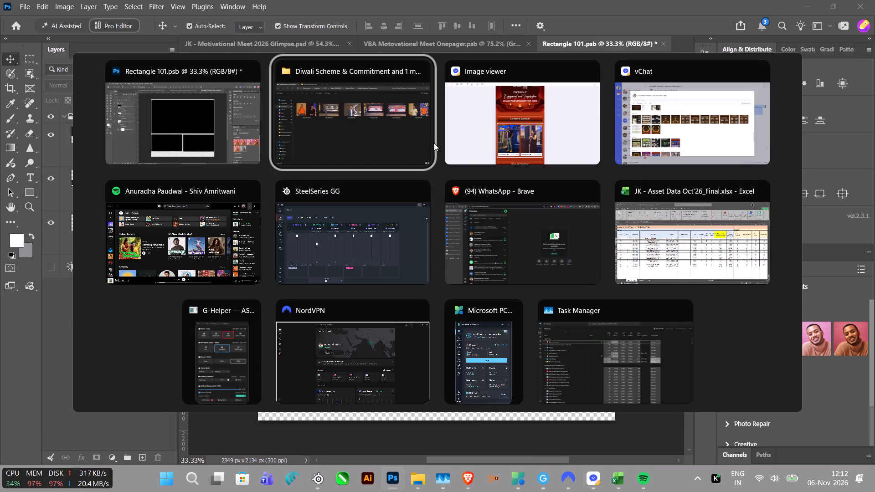
left_click(359, 134, "alt")
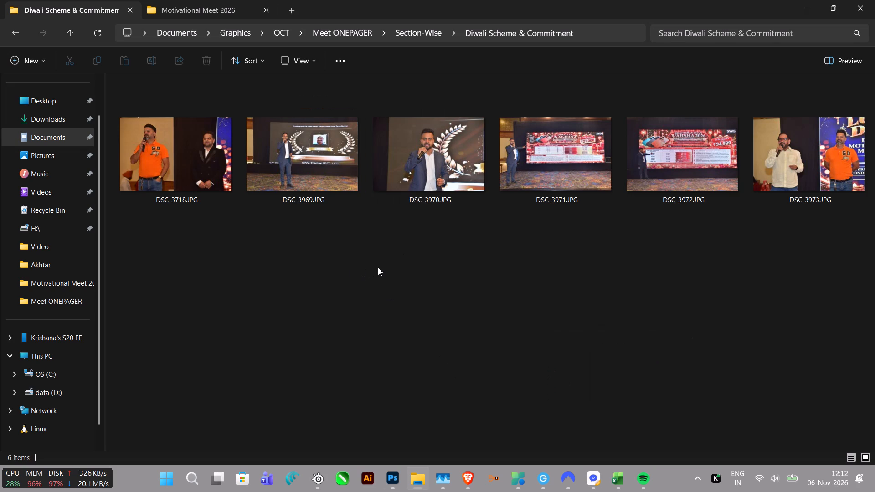
left_click_drag(533, 167, 409, 192)
key("alt+Tab")
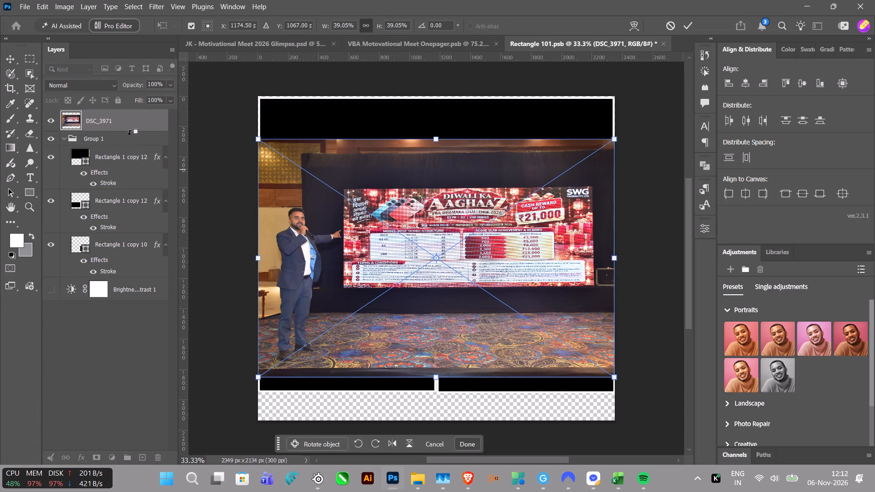
left_click_drag(130, 124, 131, 144)
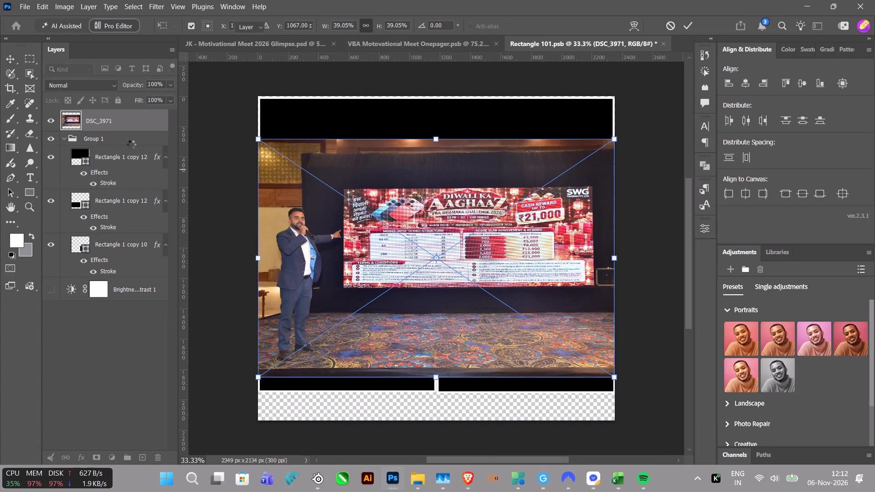
left_click(133, 146, "alt")
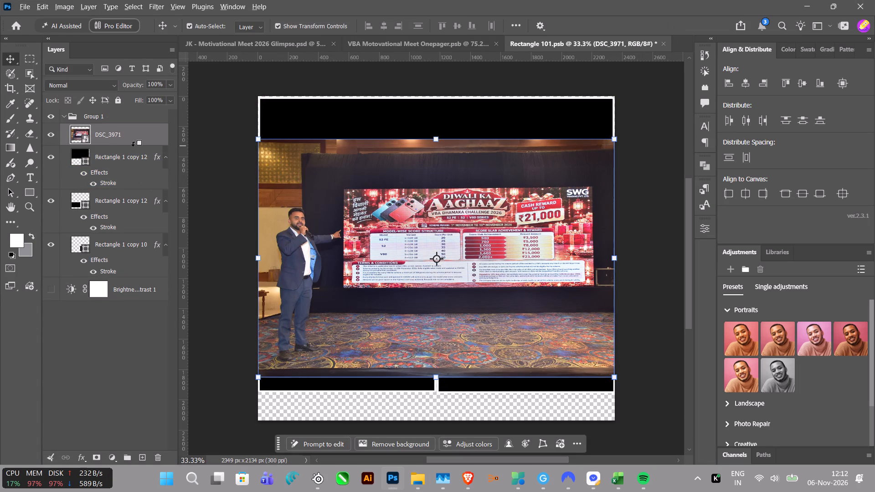
Scale and position the DSC_3971 stage photo so that it fills the large upper frame.
left_click_drag(441, 136, 436, 98)
left_click_drag(435, 375, 436, 300)
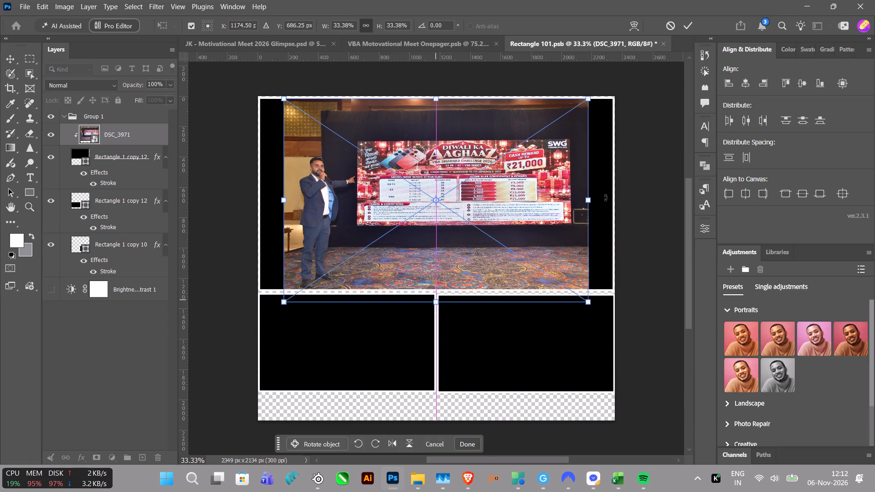
left_click_drag(596, 198, 612, 199)
key("ctrl+z")
left_click_drag(592, 199, 615, 198)
left_click_drag(279, 203, 250, 208)
key("Return")
left_click(648, 130)
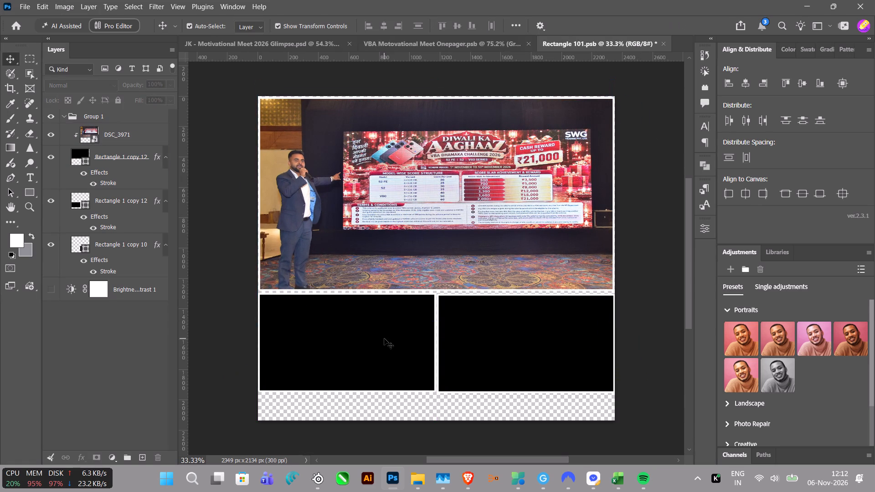
Place DSC_3718.JPG from the Diwali Scheme & Commitment folder above the lower-left frame and clip it to that frame.
left_click(384, 338)
key("alt+Tab")
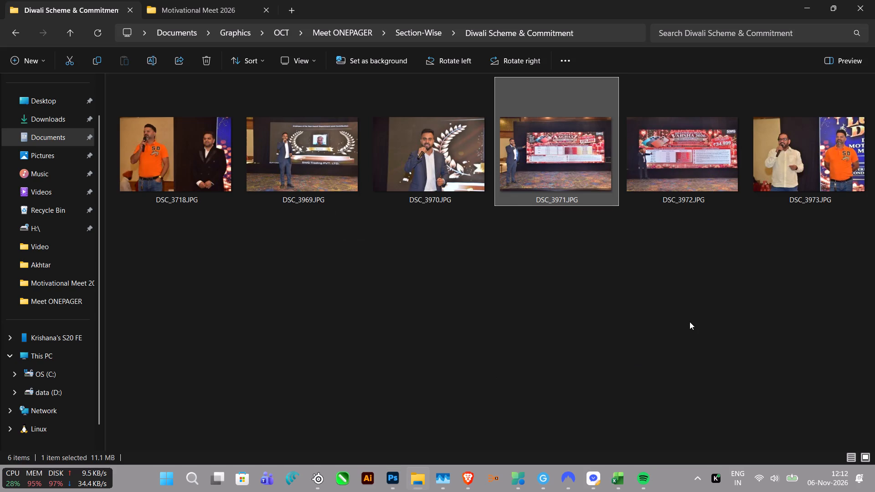
key("alt+Tab")
key("alt+Tab")
left_click_drag(175, 172, 310, 332)
key("alt+Tab")
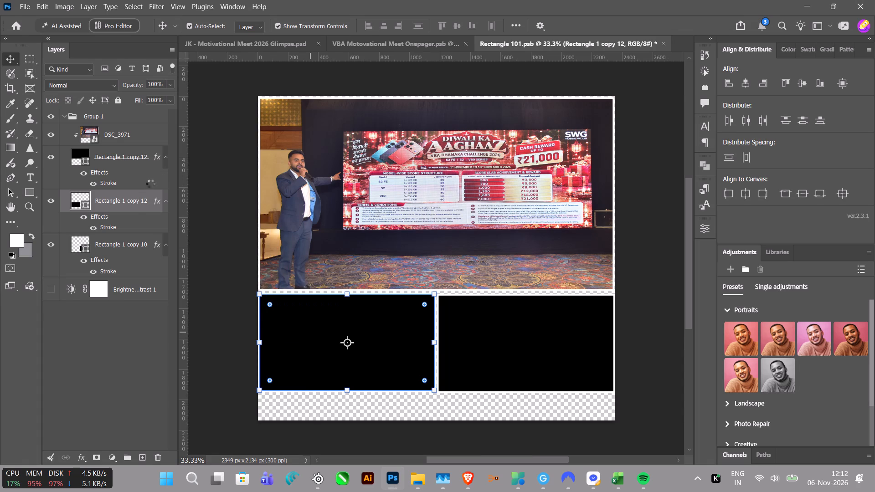
left_click(127, 211, "alt")
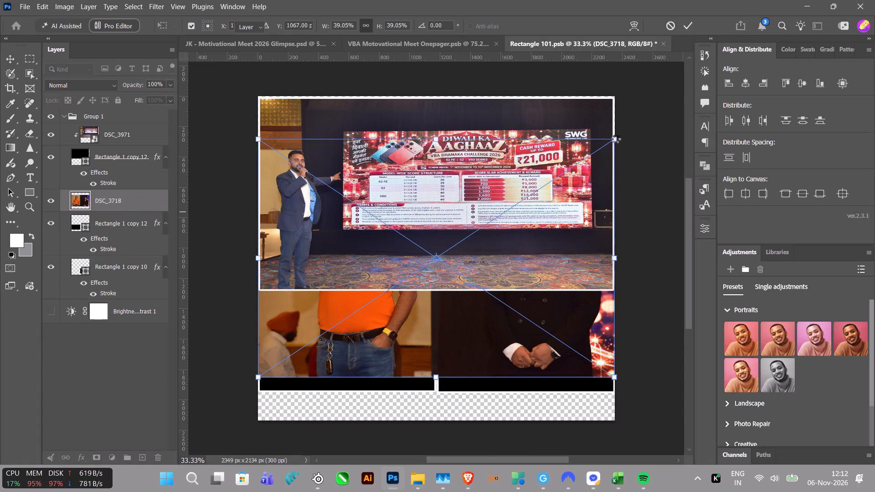
Scale DSC_3718 down to about 19.4% and position it to fill the lower-left frame with both men in view.
left_click_drag(613, 139, 515, 208)
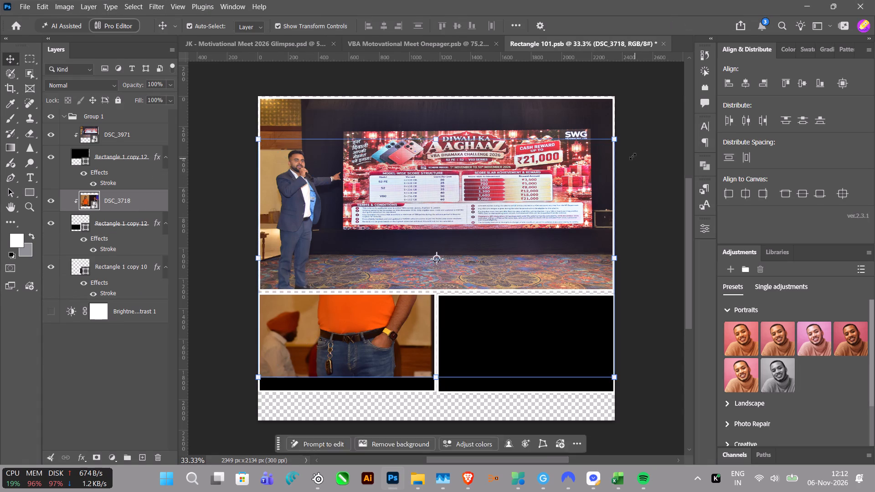
left_click_drag(618, 140, 572, 164)
key("ctrl+z")
left_click_drag(390, 380, 391, 391)
left_click_drag(522, 206, 463, 274)
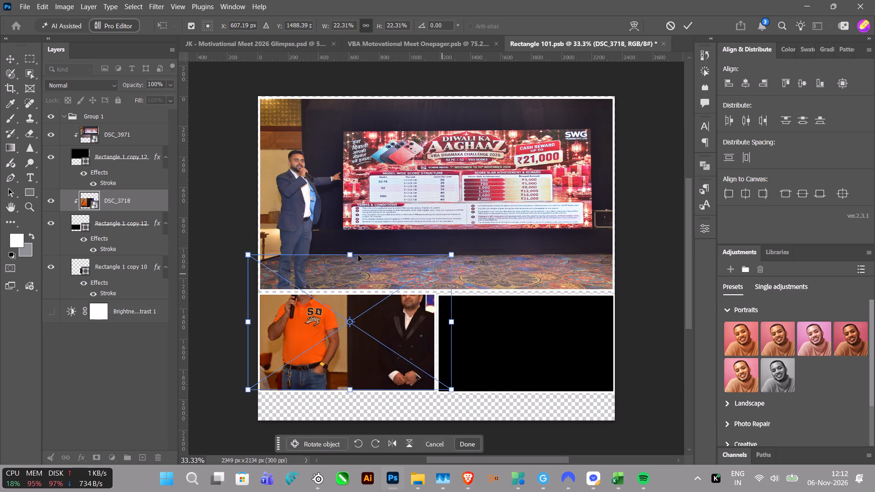
left_click_drag(350, 257, 350, 298)
left_click_drag(417, 343, 421, 344)
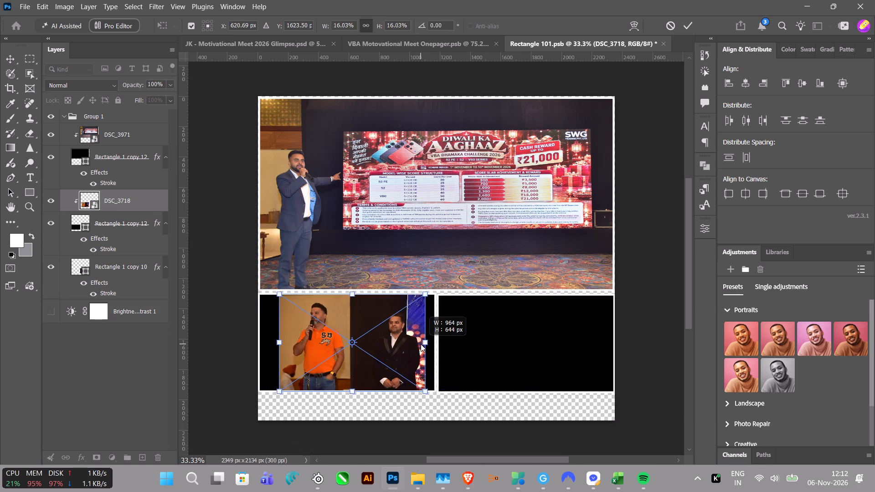
left_click_drag(421, 344, 430, 344)
left_click_drag(282, 346, 262, 347)
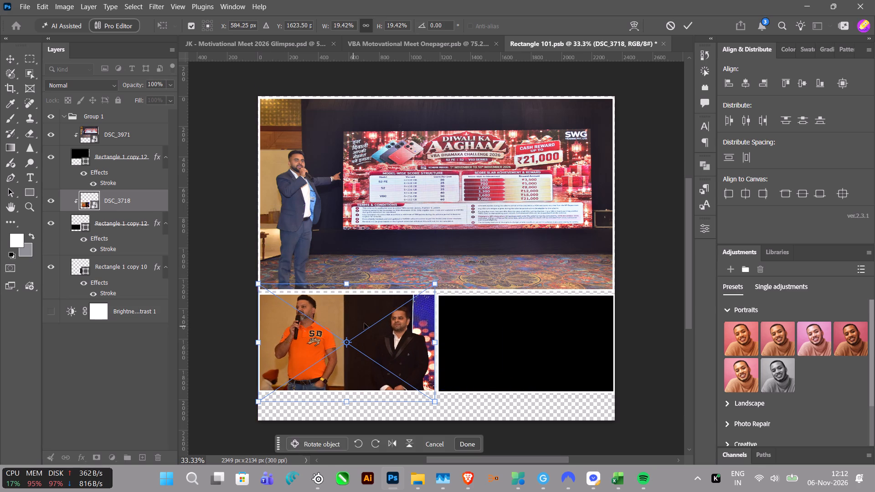
left_click_drag(374, 317, 374, 323)
key("Return")
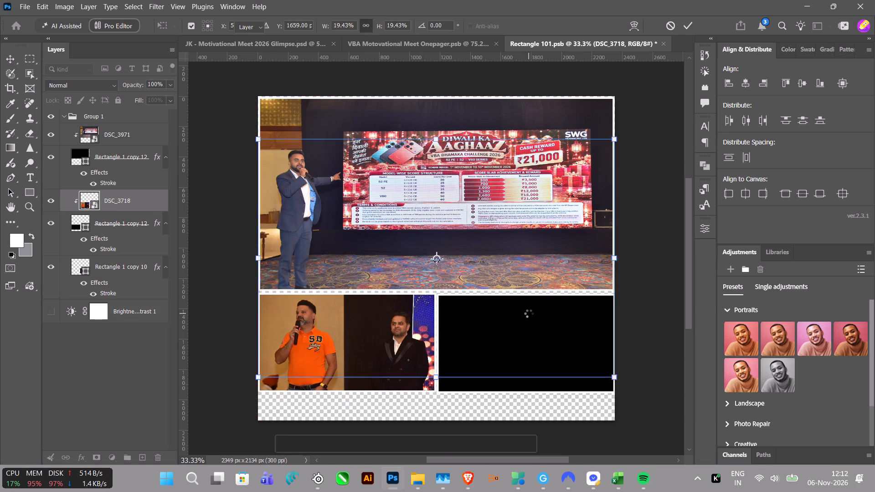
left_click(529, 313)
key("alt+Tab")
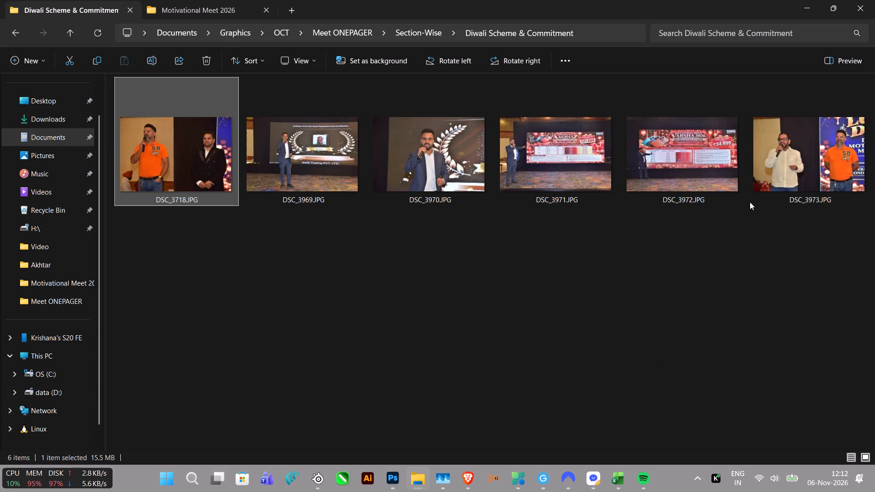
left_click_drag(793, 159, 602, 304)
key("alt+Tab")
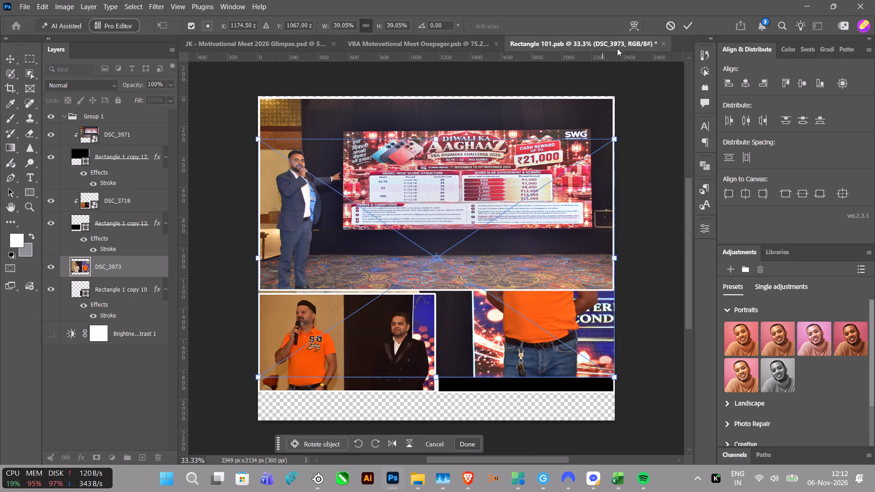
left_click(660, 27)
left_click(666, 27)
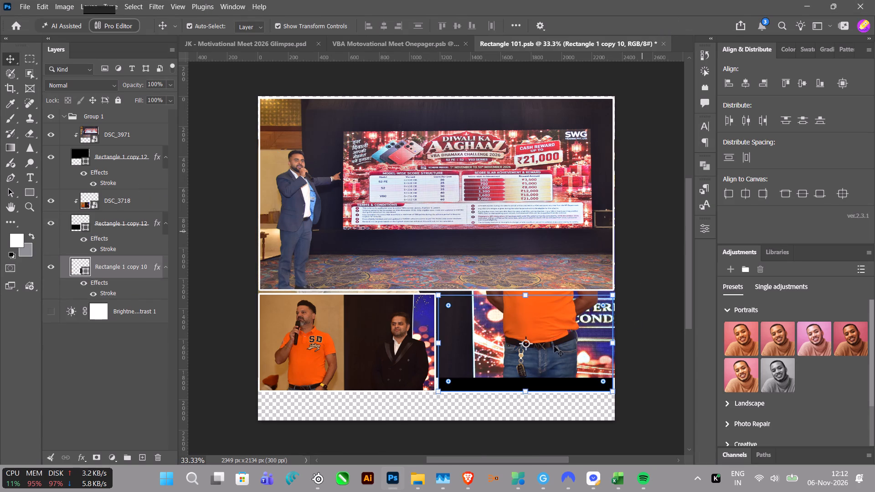
Place DSC_3973.JPG from the Diwali Scheme & Commitment folder above the lower-right frame and clip it to that frame.
key("alt+Tab")
left_click_drag(819, 153, 559, 313)
key("alt+Tab")
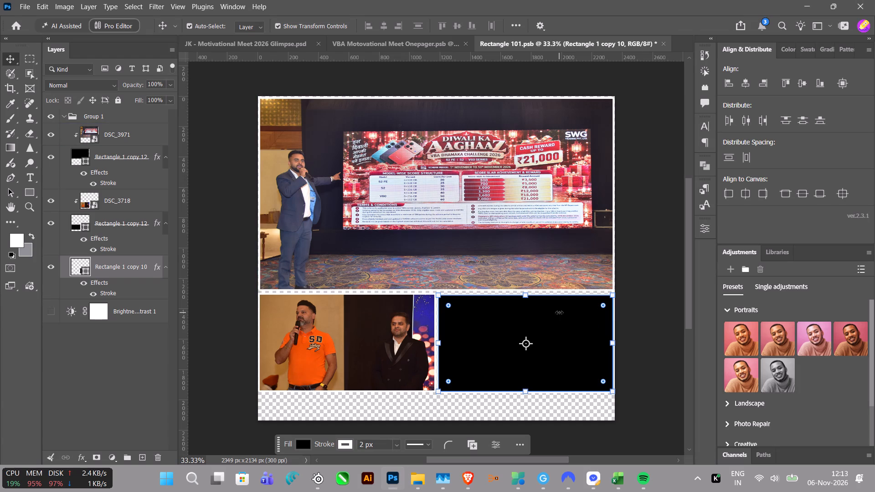
left_click(127, 277, "alt")
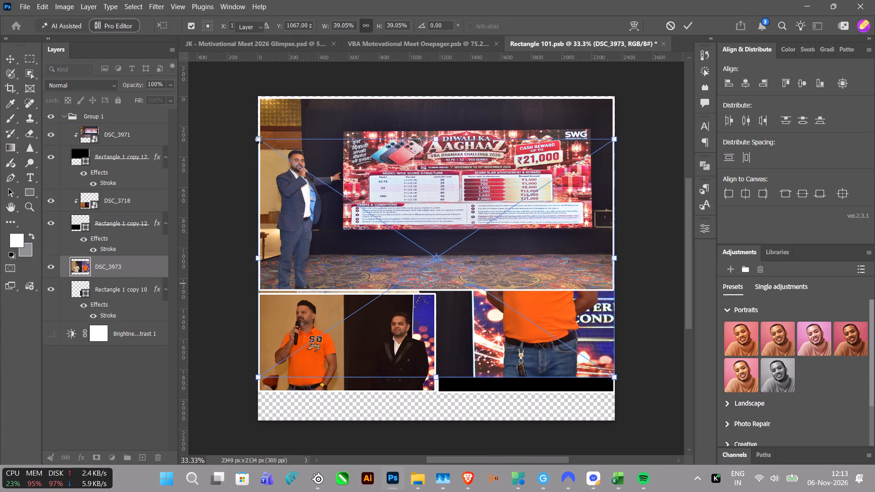
Scale DSC_3973 down to about 19.25% and position it to fill the lower-right frame with both men in view.
left_click_drag(259, 139, 431, 240)
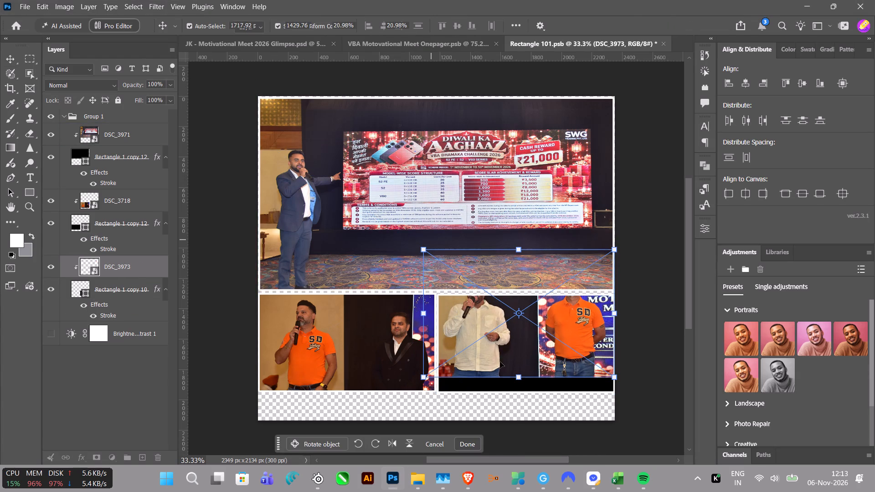
left_click_drag(519, 379, 520, 392)
left_click_drag(515, 250, 520, 282)
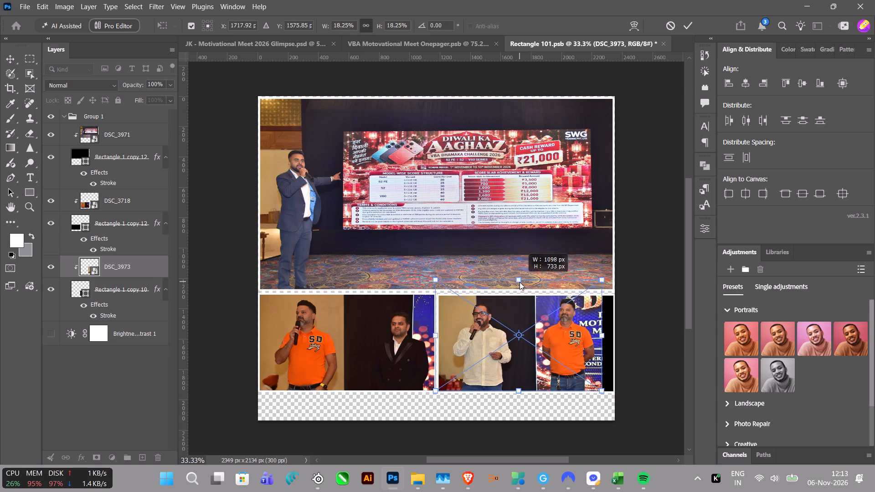
left_click_drag(520, 282, 520, 283)
left_click_drag(606, 337, 619, 340)
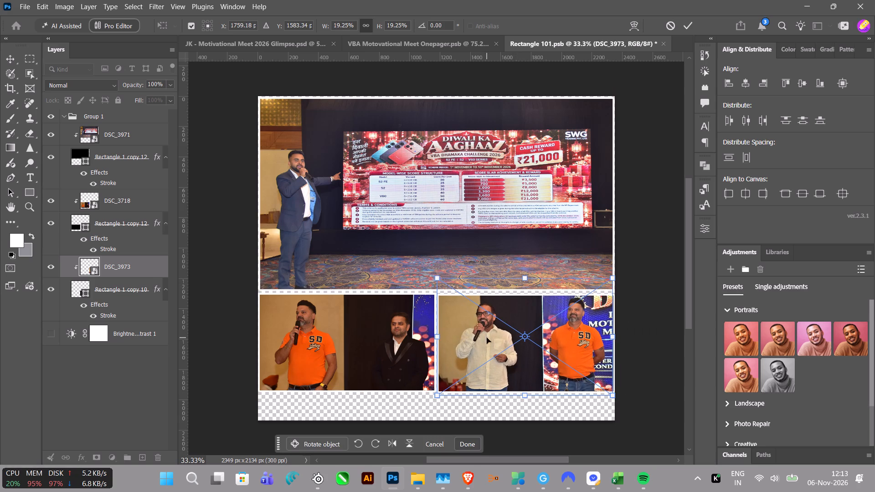
key("Return")
left_click(645, 210)
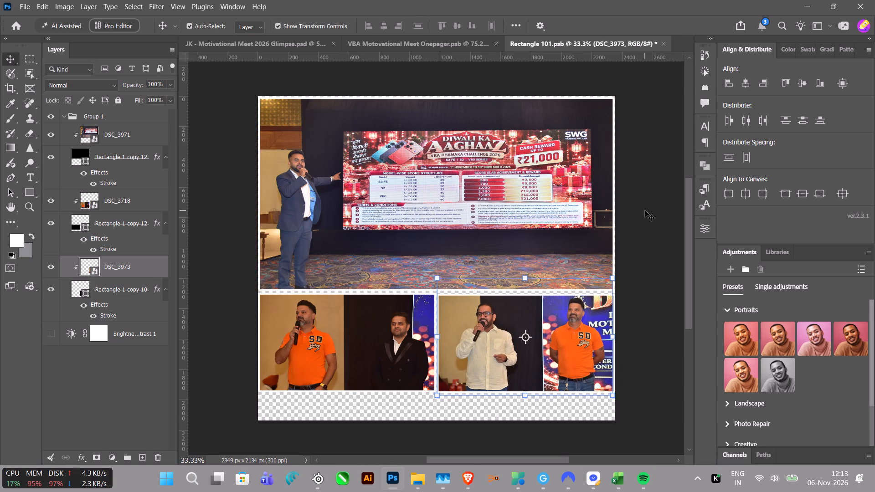
Crop the empty strip off the bottom of the canvas, up to the lower frames' outlines, for a height of about 1952 px.
key("alt+Tab")
key("alt+Tab")
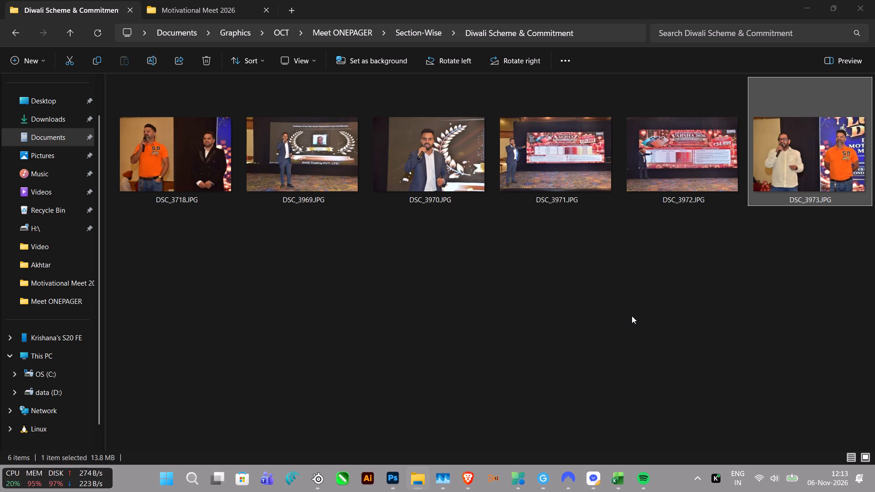
left_click(8, 90)
scroll(408, 260, "down", 8)
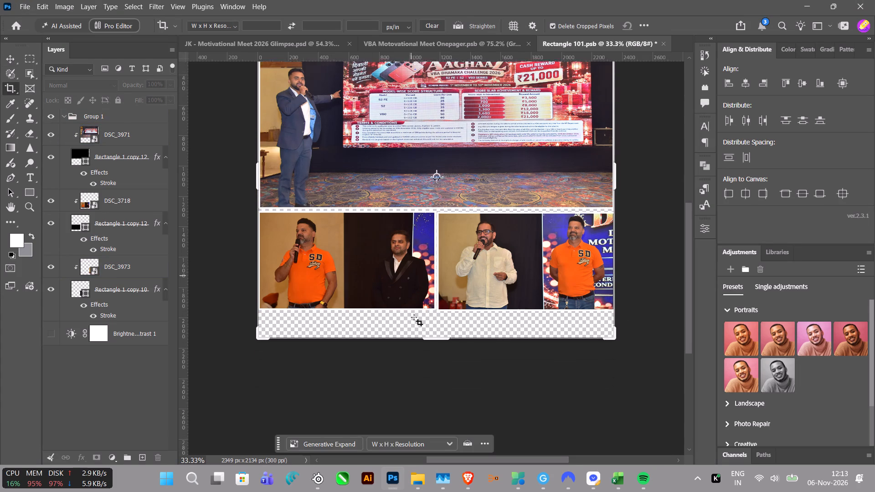
scroll(414, 317, "down", 7)
scroll(414, 309, "up", 20, "alt")
scroll(414, 309, "up", 1, "alt")
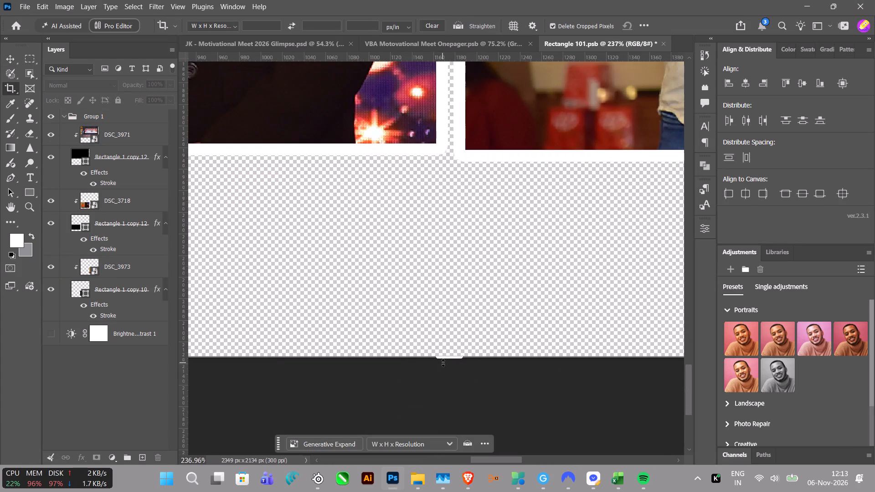
left_click_drag(443, 363, 458, 263)
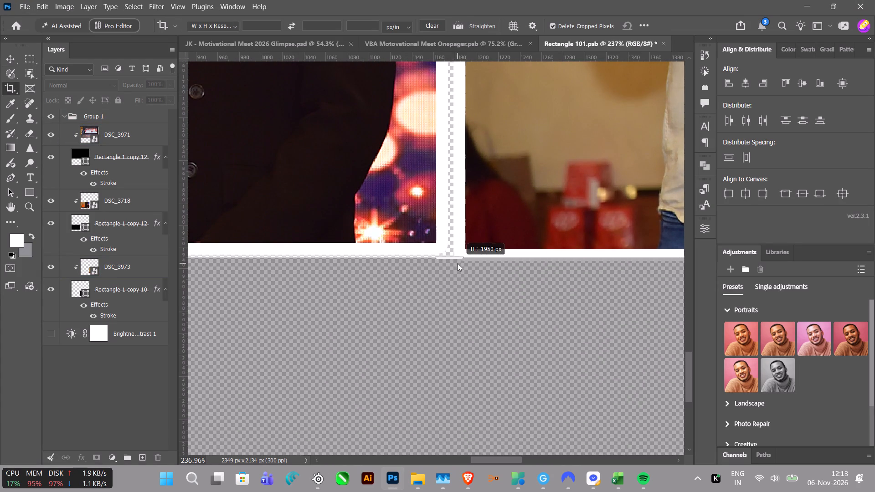
left_click_drag(458, 263, 458, 264)
left_click(664, 25)
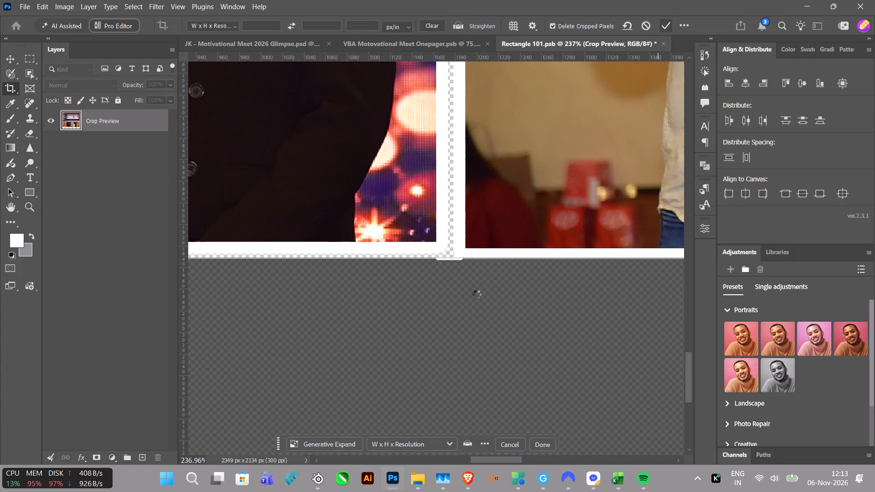
left_click(494, 204)
Align the lower-left and lower-right frame rectangles with each other on their vertical centers.
left_click(5, 58)
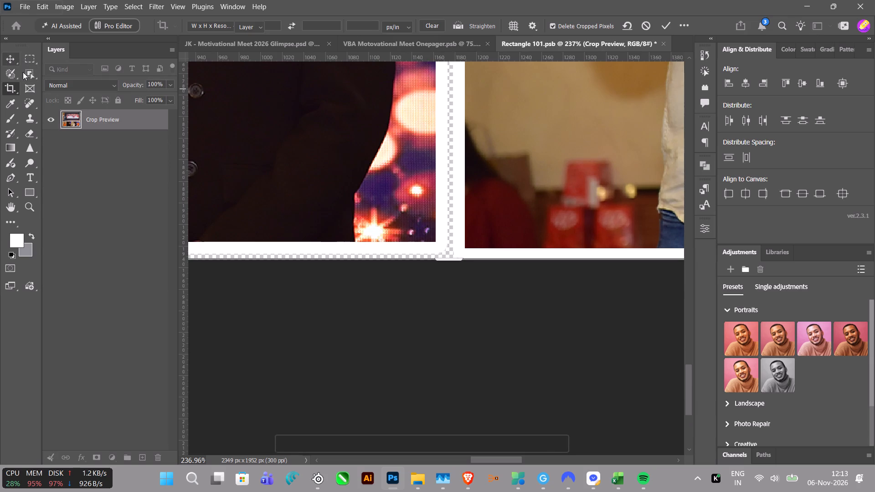
left_click(494, 210)
left_click(125, 282)
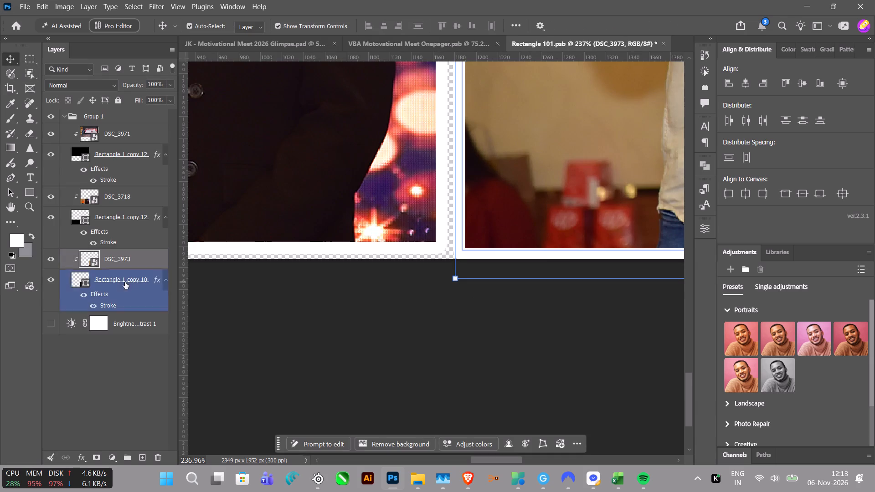
left_click(109, 215, "ctrl")
left_click(802, 86)
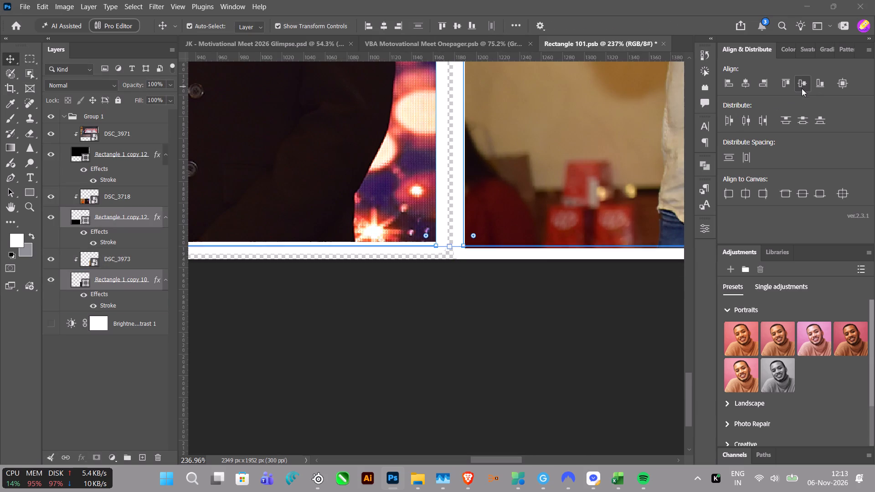
left_click(495, 316)
scroll(495, 316, "down", 18, "alt")
scroll(482, 331, "up", 5)
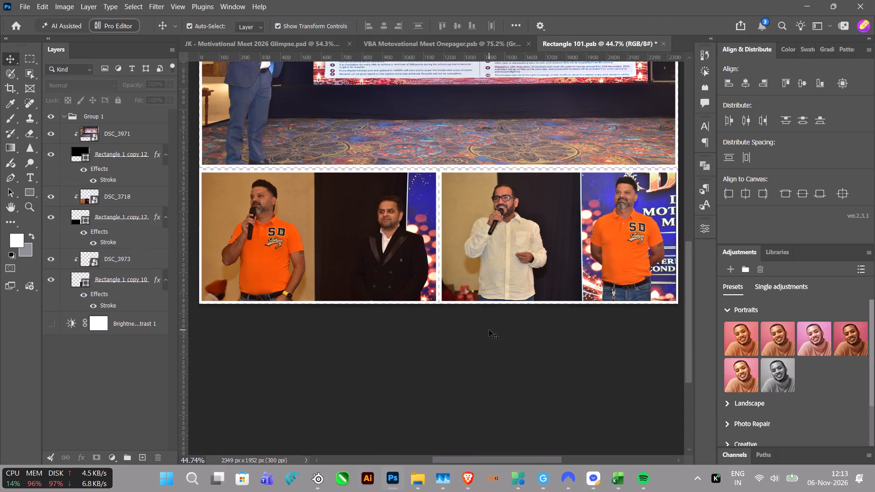
Save the photo grid document Rectangle 101.psb and close it to return to the one-pager.
key("ctrl+s")
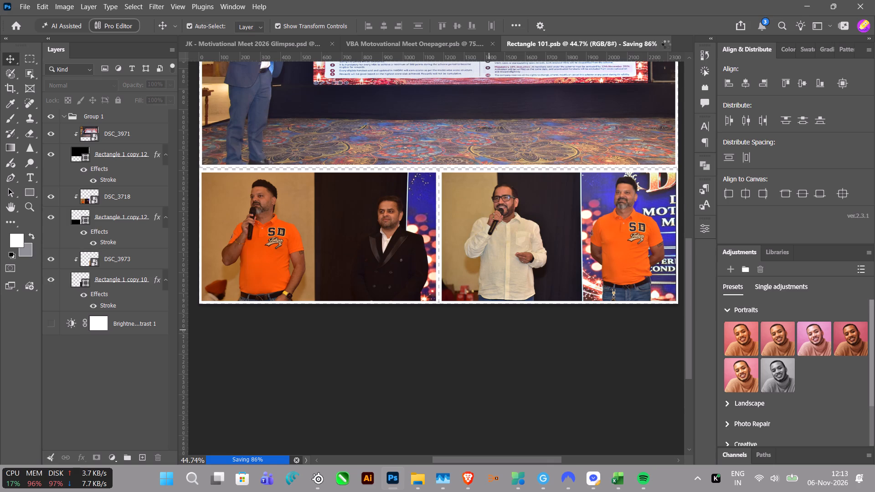
left_click(663, 43)
Review the updated Diwali Scheme section and its spacing against the rest of the one-pager.
scroll(585, 398, "down", 9)
scroll(609, 384, "up", 16)
scroll(388, 161, "down", 8)
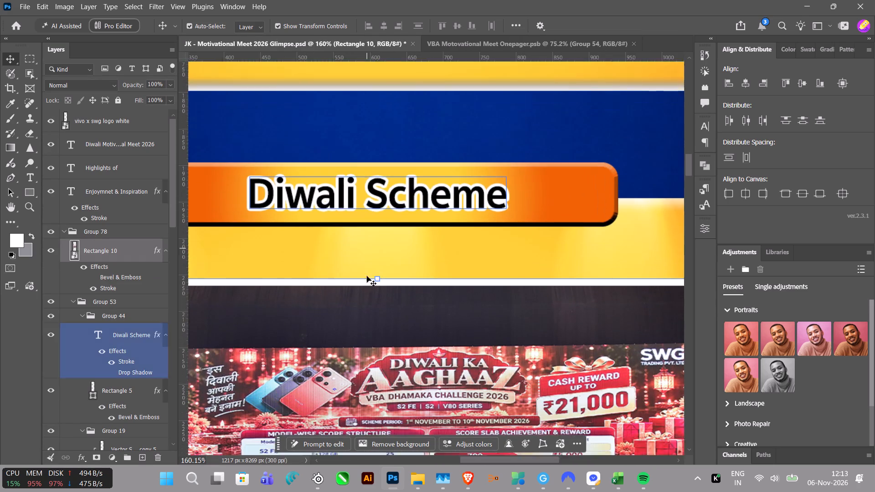
scroll(367, 276, "down", 20)
scroll(367, 276, "down", 20)
scroll(367, 276, "down", 6)
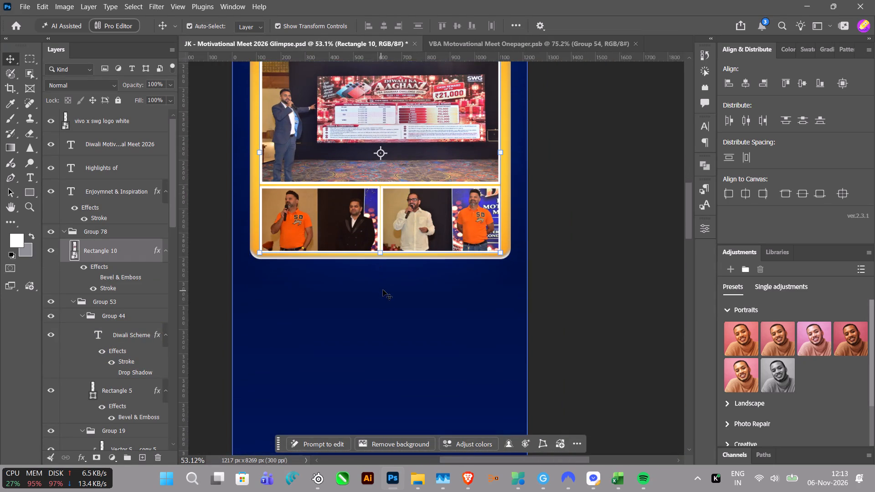
scroll(383, 290, "down", 3)
scroll(403, 290, "down", 4, "alt")
scroll(407, 287, "up", 20)
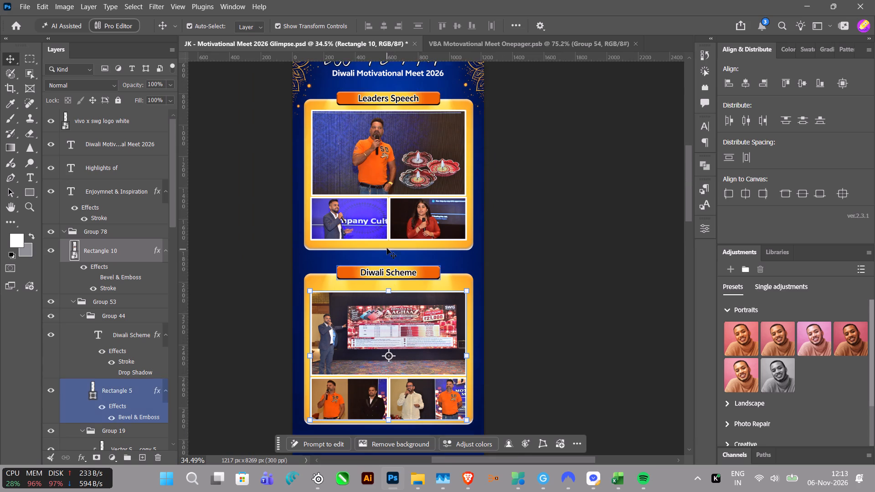
scroll(389, 245, "up", 3)
scroll(389, 244, "down", 20)
scroll(389, 244, "down", 1)
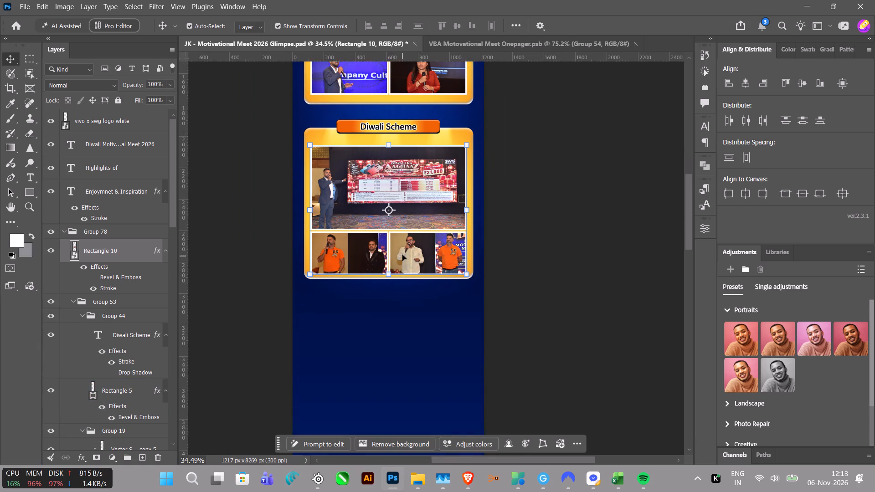
scroll(402, 255, "down", 4)
scroll(404, 261, "down", 5, "alt")
scroll(402, 260, "up", 5)
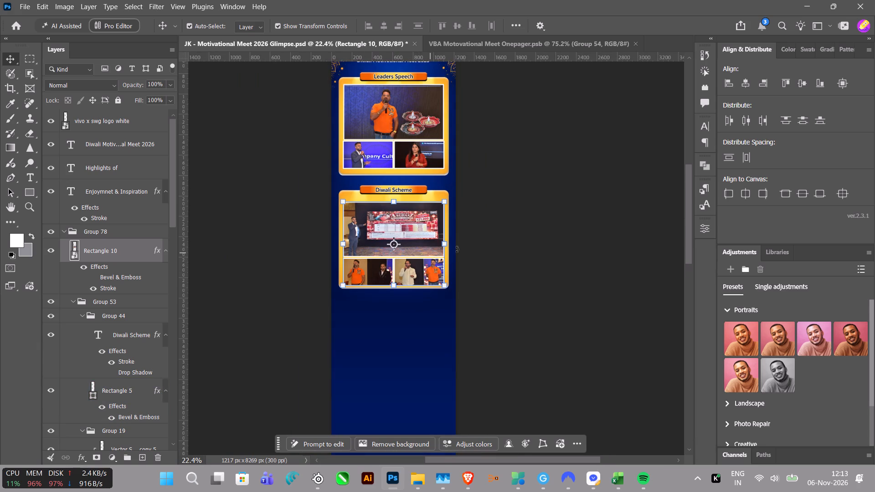
scroll(435, 265, "down", 10)
scroll(417, 270, "up", 4, "alt")
Switch to the reference one-pager in the chat image viewer and examine its section headings and photo layouts.
key("alt+Tab")
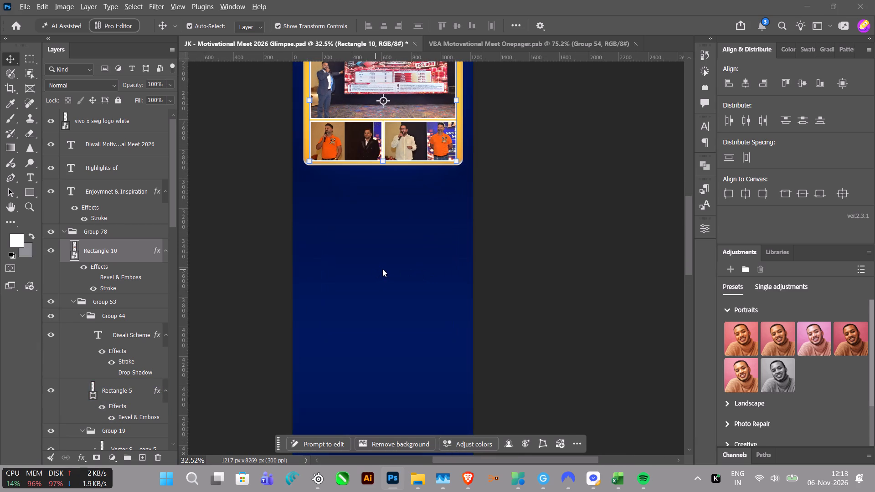
key("alt+Tab")
left_click_drag(407, 335, 411, 220)
left_click_drag(412, 313, 391, 170)
left_click_drag(423, 354, 422, 216)
left_click_drag(431, 327, 449, 218)
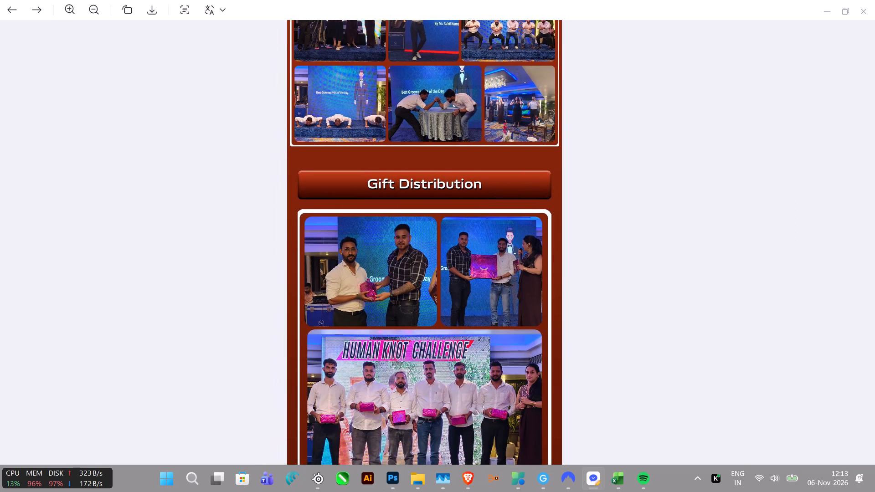
left_click_drag(444, 303, 418, 214)
key("alt+Tab")
key("alt+Tab")
left_click_drag(418, 345, 445, 149)
left_click_drag(454, 284, 447, 221)
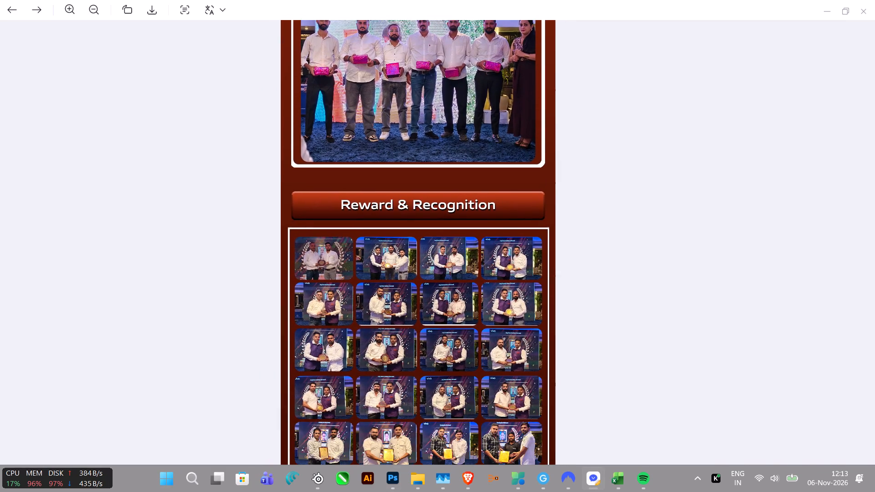
key("alt+Tab")
Duplicate the Diwali Scheme section group in place and move the copy straight down about 1107 px, leaving a 96 px gap below the original.
scroll(417, 253, "up", 9)
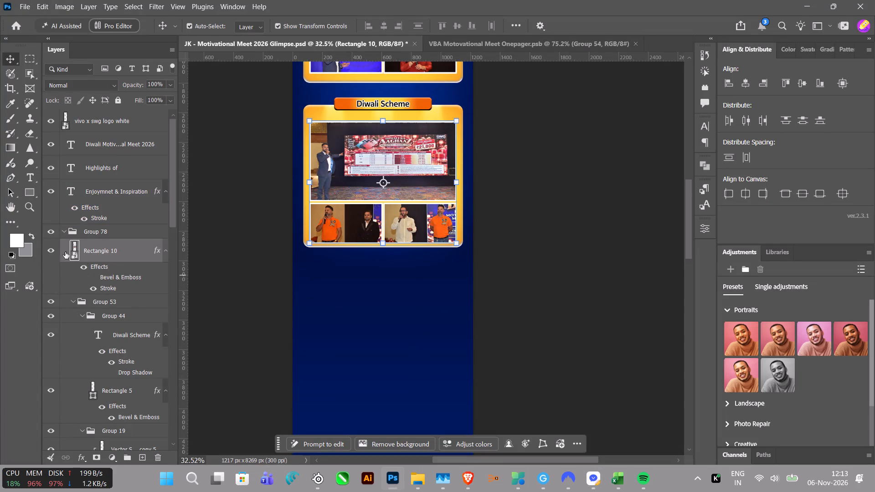
left_click(64, 231)
left_click(105, 233)
left_click(67, 246)
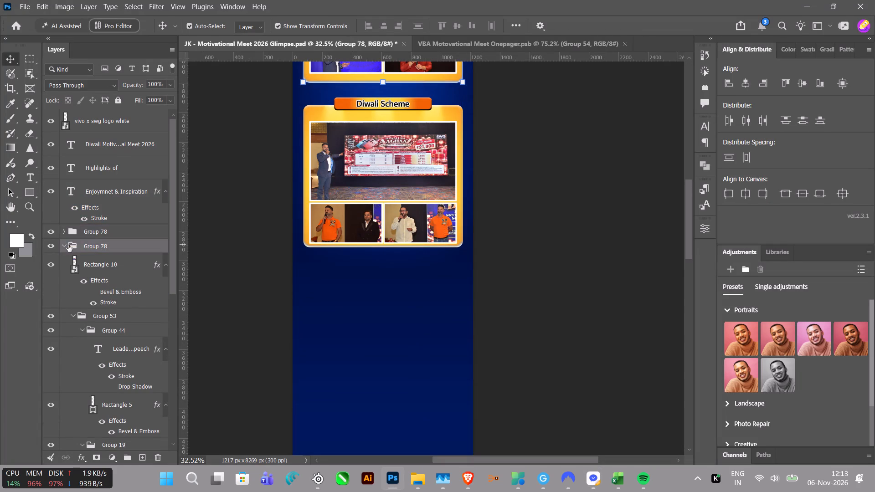
left_click(67, 245)
left_click(91, 231)
key("ctrl+c")
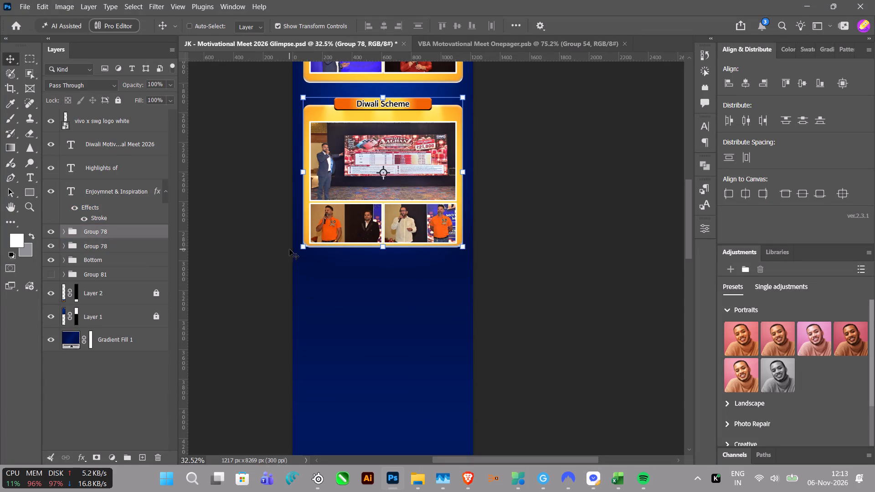
key("ctrl+shift+v")
left_click_drag(439, 143, 428, 303, "ctrl")
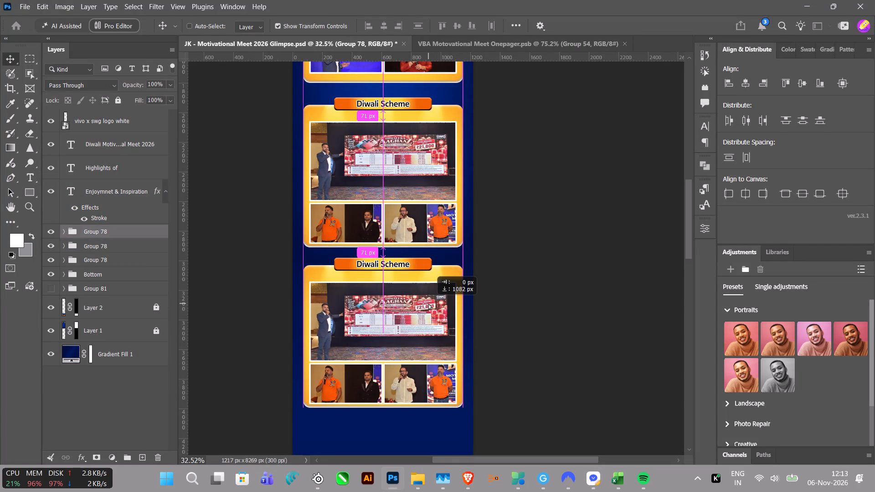
left_click_drag(428, 303, 428, 307, "ctrl")
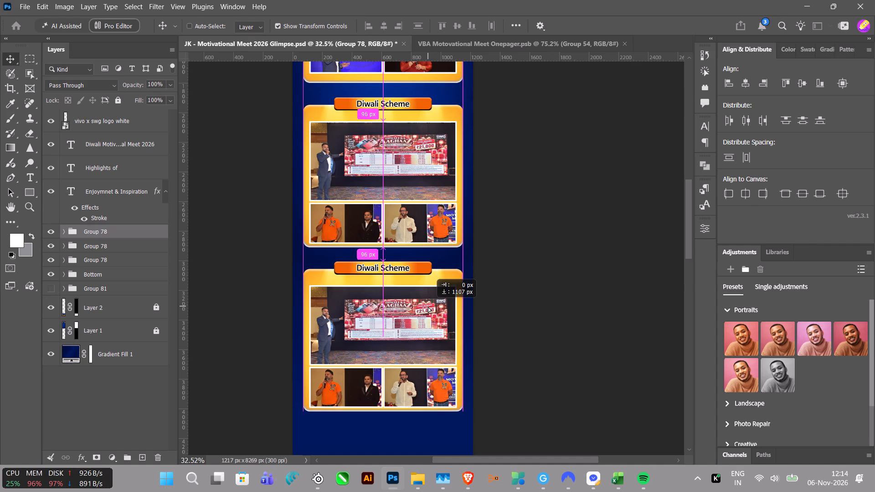
left_click_drag(428, 307, 428, 307, "ctrl")
left_click(521, 334)
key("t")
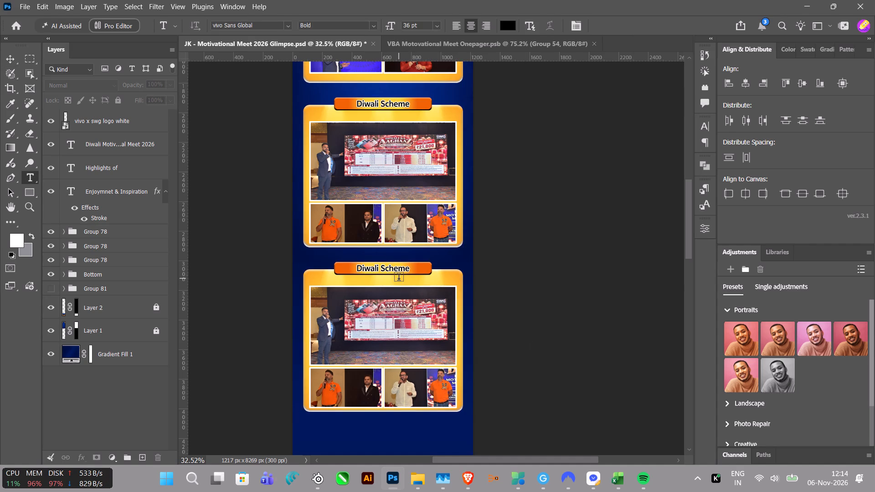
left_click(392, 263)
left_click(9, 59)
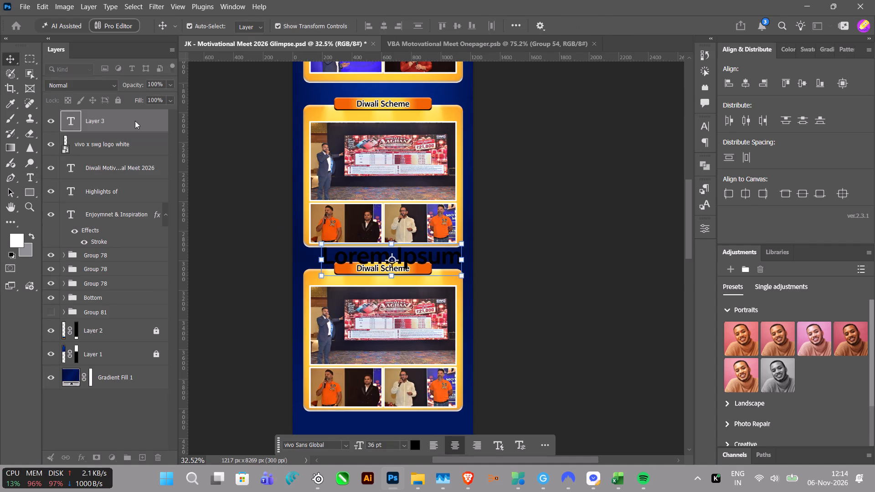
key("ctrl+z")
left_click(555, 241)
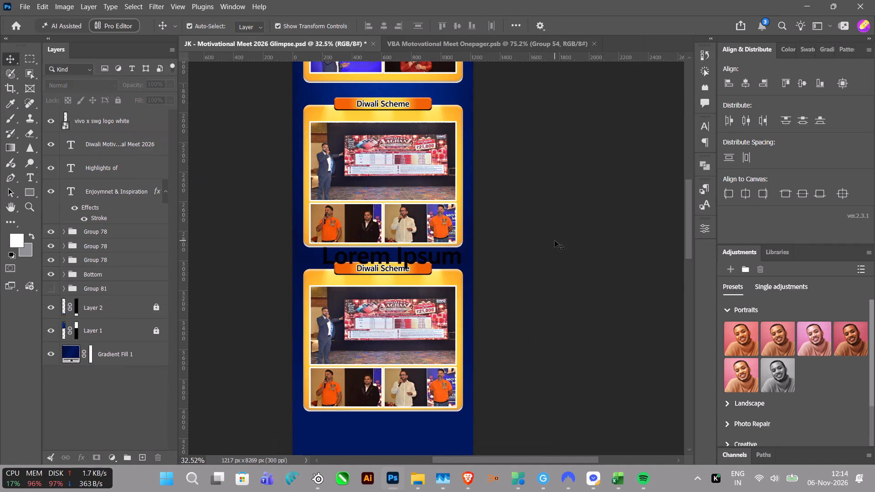
Change the duplicated section's heading to "Reward & Recognition", following the reference one-pager in the chat viewer.
key("t")
left_click(394, 269)
key("ctrl+a")
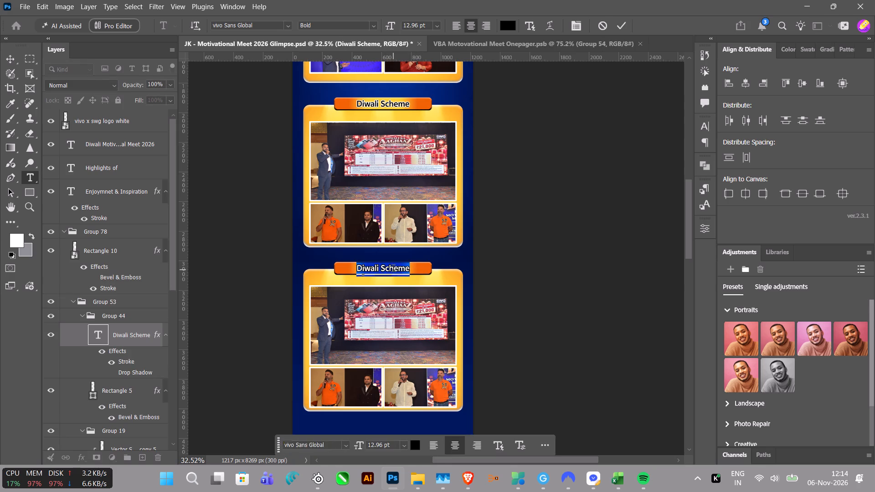
key("alt+Tab")
key("alt+Tab")
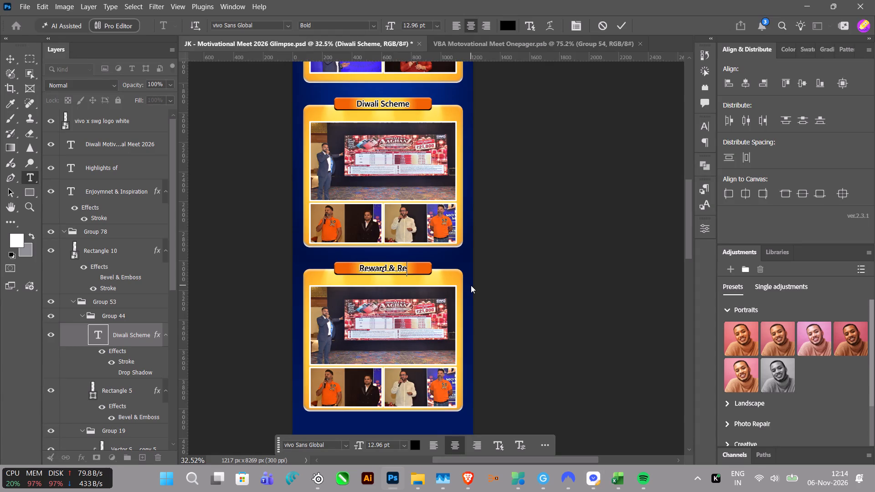
key("alt+Tab")
key("alt+Tab")
type("cognition")
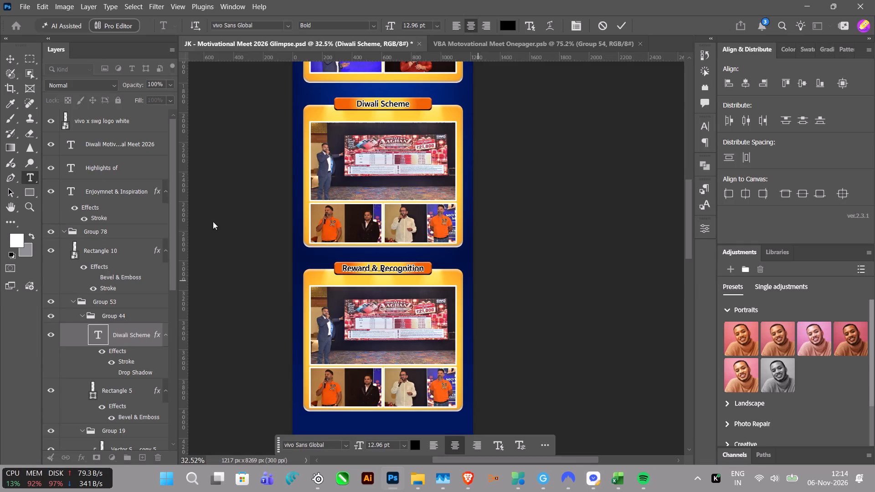
Open the Reward & Recognition section's photo grid smart object for editing.
left_click(8, 56)
left_click(556, 289)
left_click(429, 347)
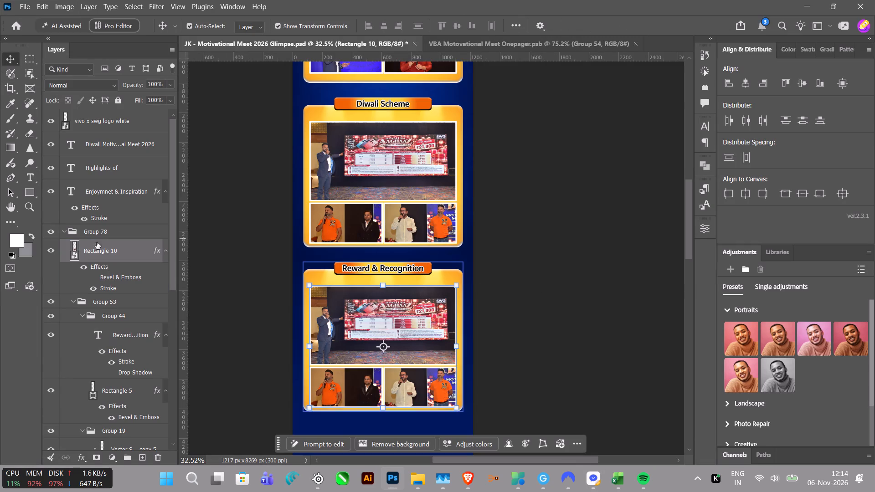
double_click(74, 256)
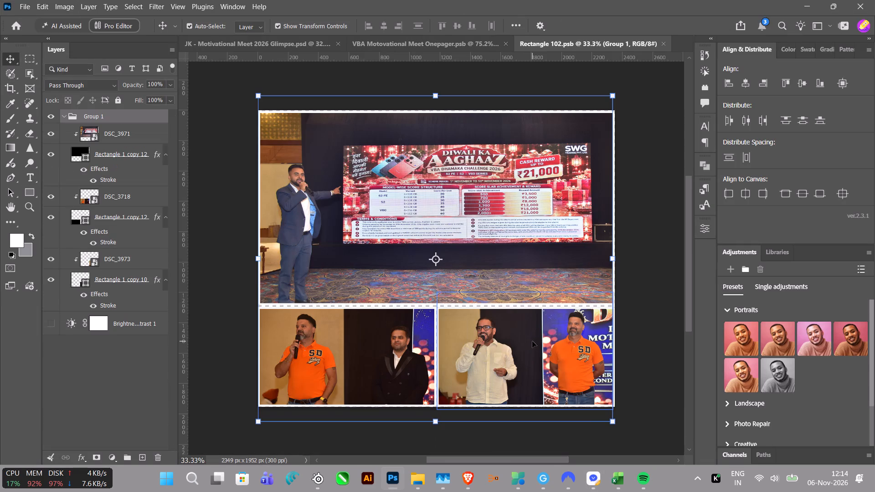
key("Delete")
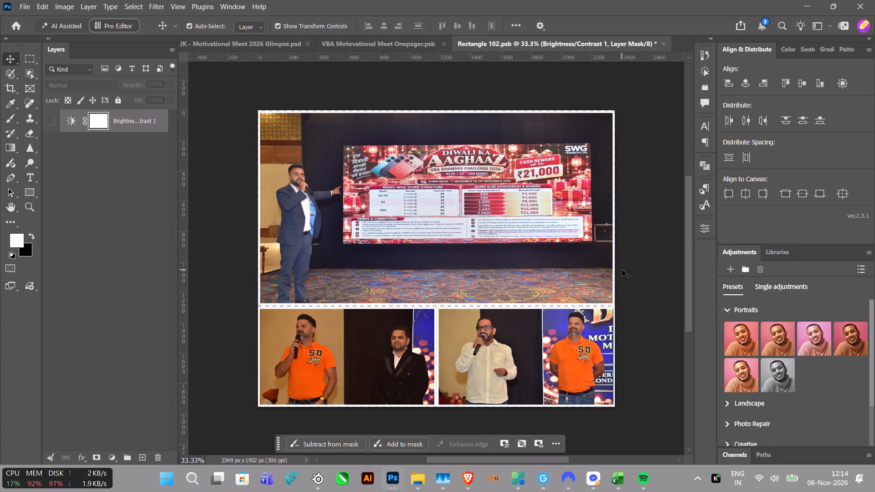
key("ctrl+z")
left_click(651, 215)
Delete the Diwali Scheme stage photo and both lower speaker photos, keeping their three frames, and select the large upper frame.
left_click(458, 175)
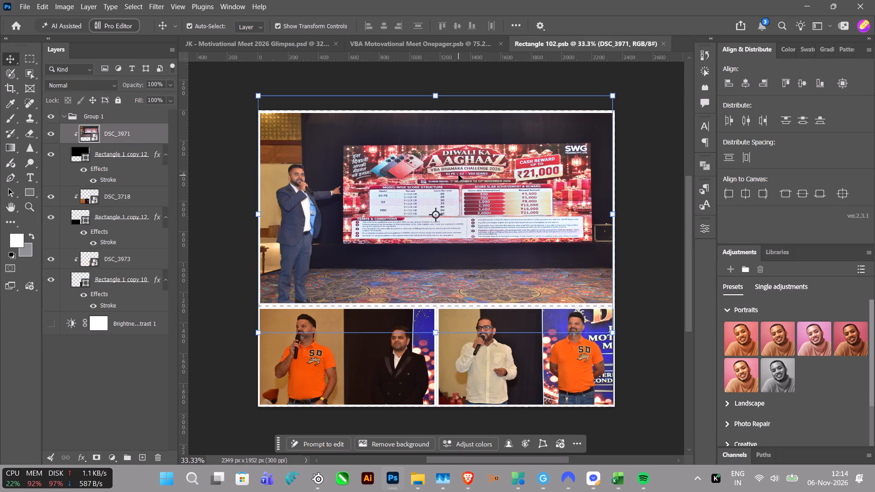
key("Delete")
left_click(571, 351)
key("Delete")
left_click(339, 352)
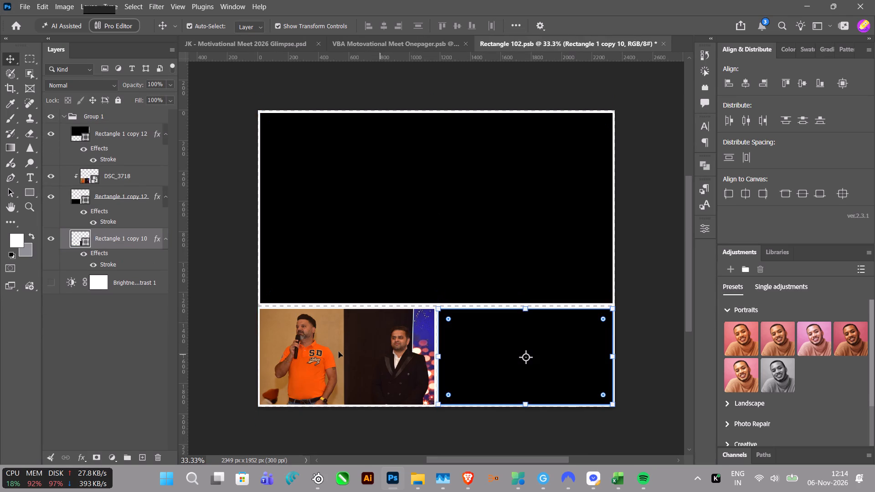
key("Delete")
left_click(393, 233)
Switch to Spotify, lower the playback volume slightly, and return to the photo grid in Photoshop.
key("alt+Tab")
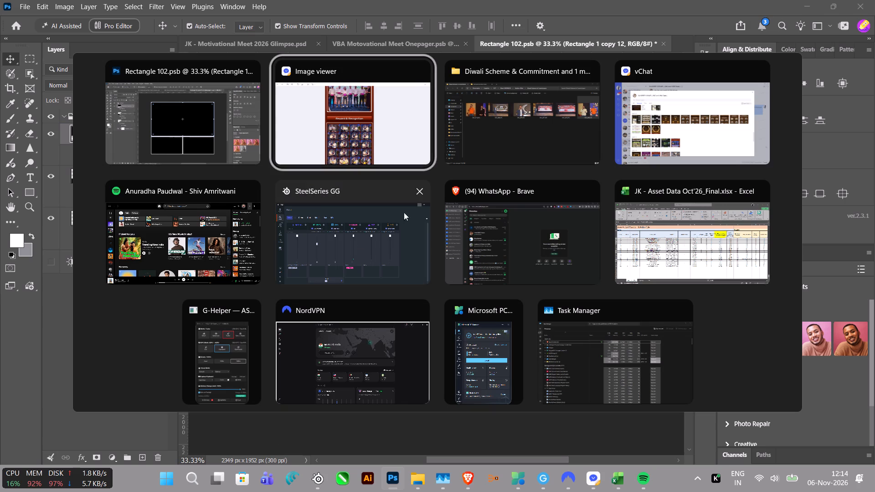
left_click(207, 254, "alt")
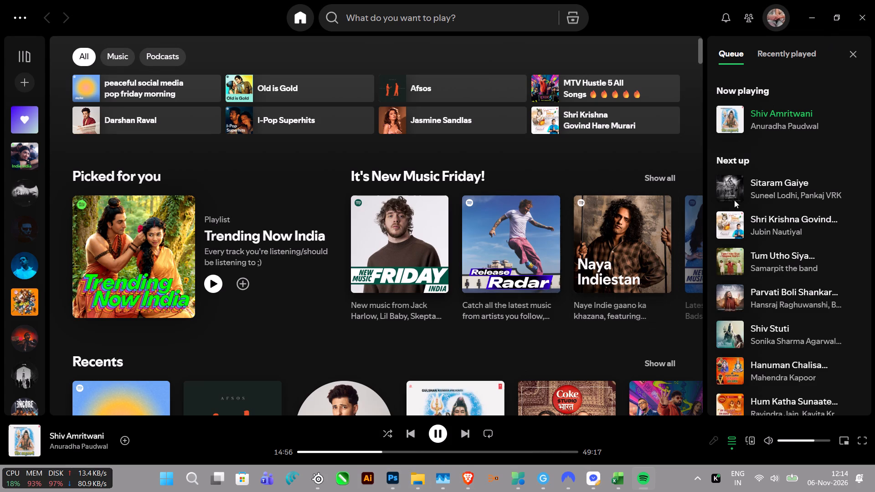
left_click(807, 441)
left_click(816, 17)
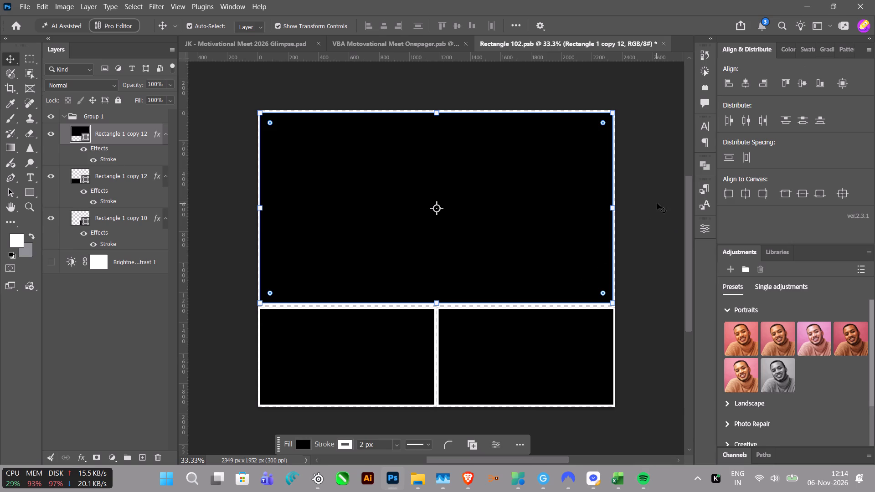